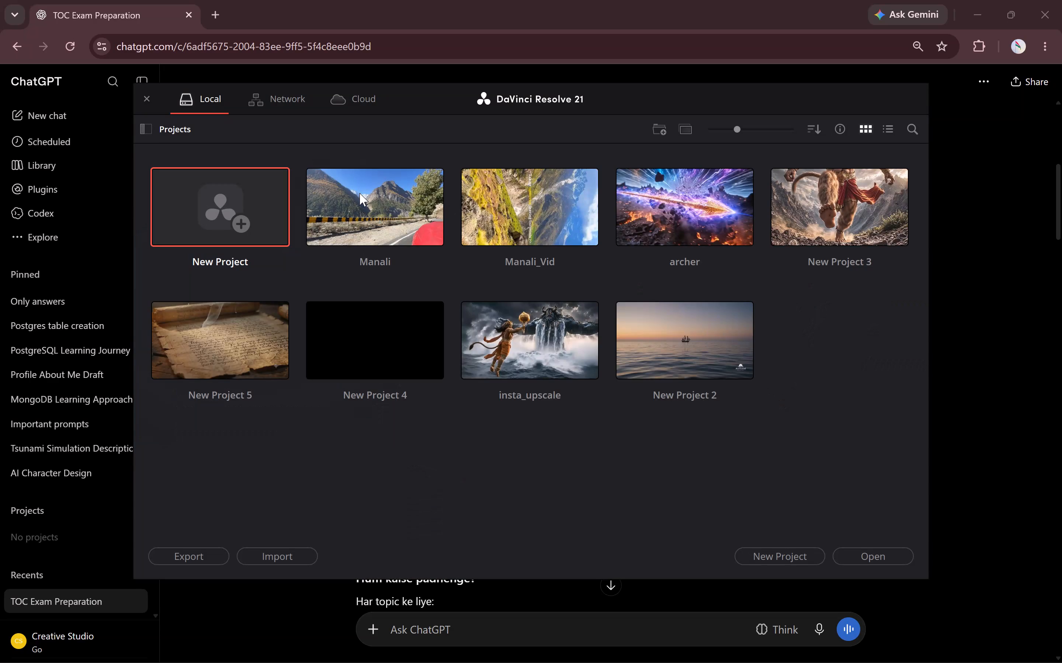
Open the Manali project from the local project library.
left_click(360, 193)
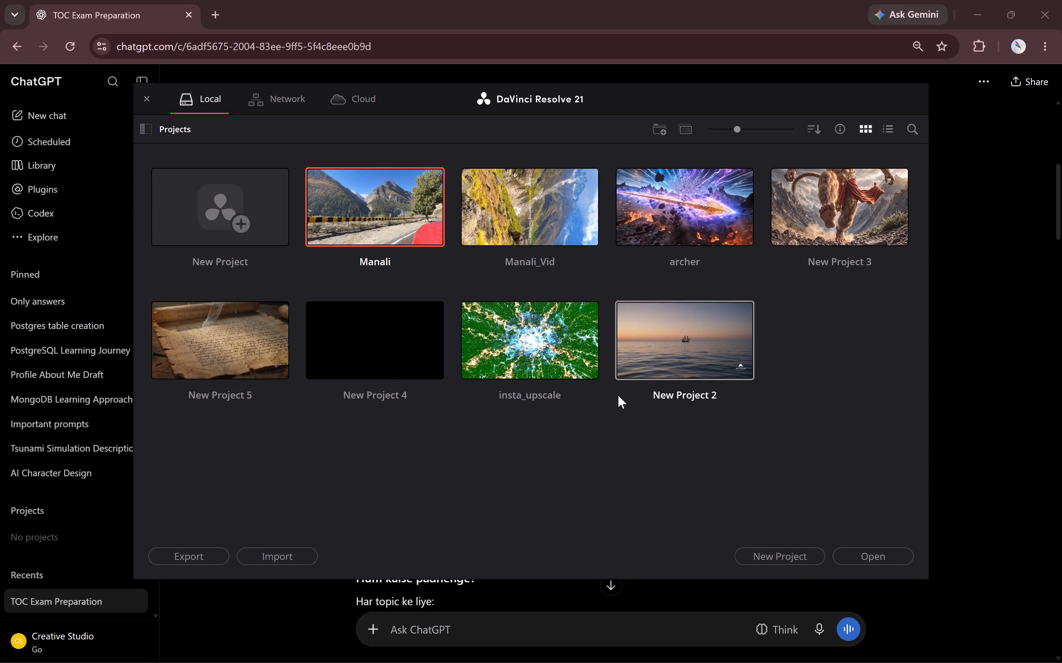
left_click(863, 552)
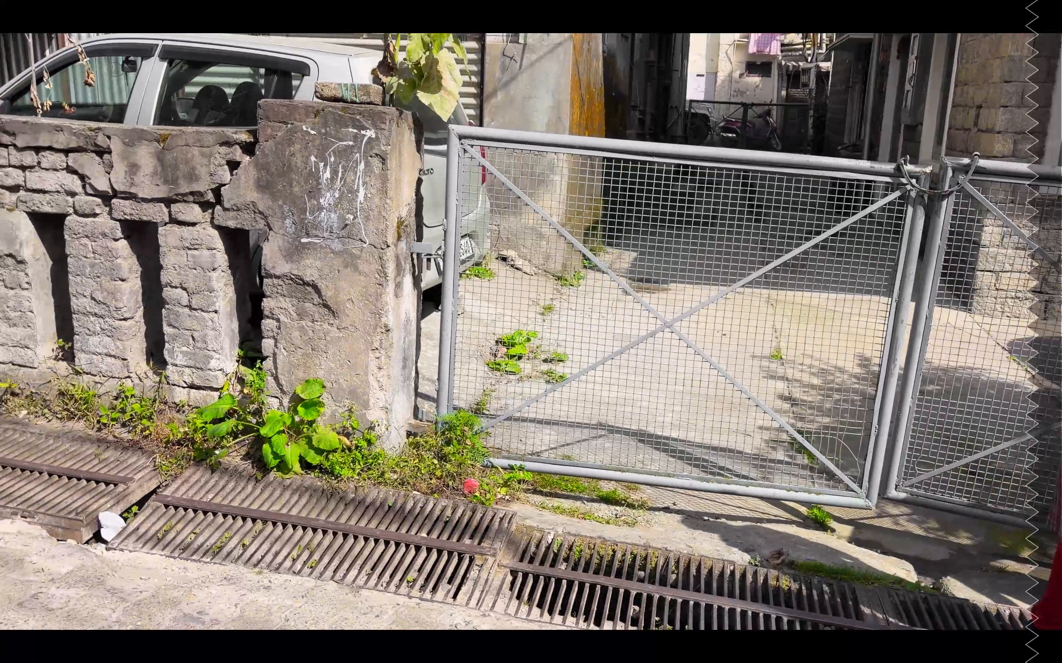
left_click_drag(299, 607, 280, 607)
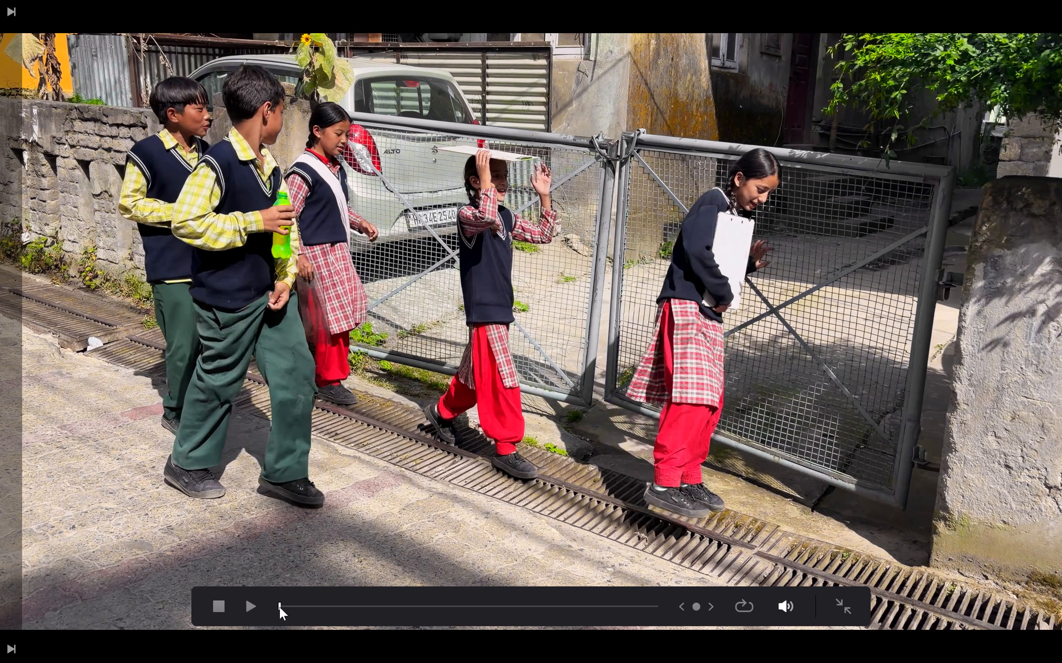
key("ctrl+f")
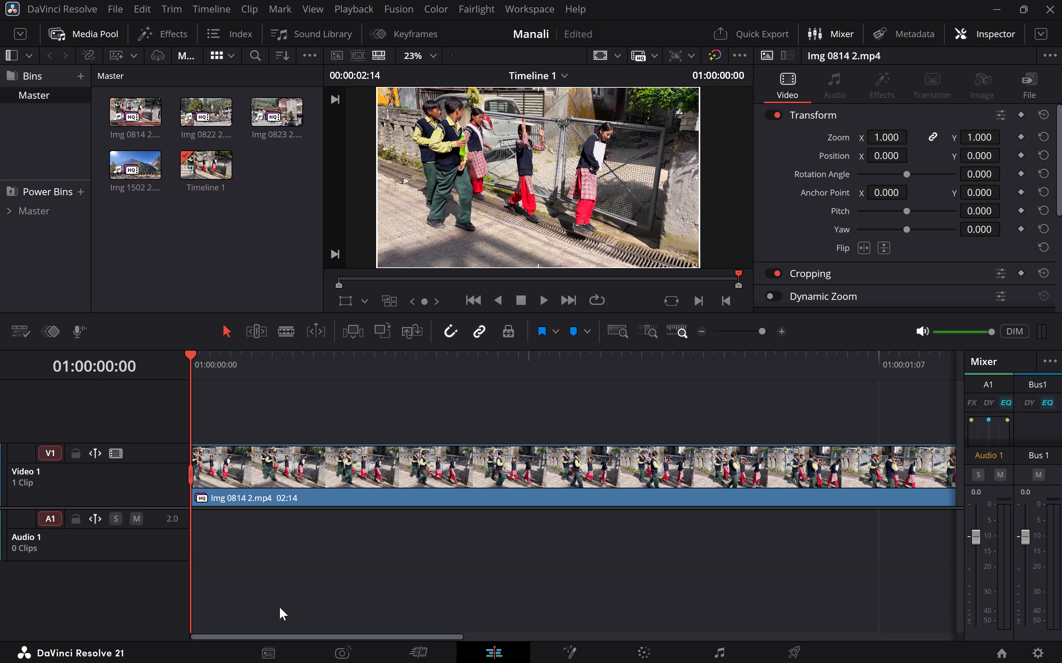
On the Deliver page, set the render destination to the Insta_manali folder on drive E with the file name Timeline 1.
left_click(799, 645)
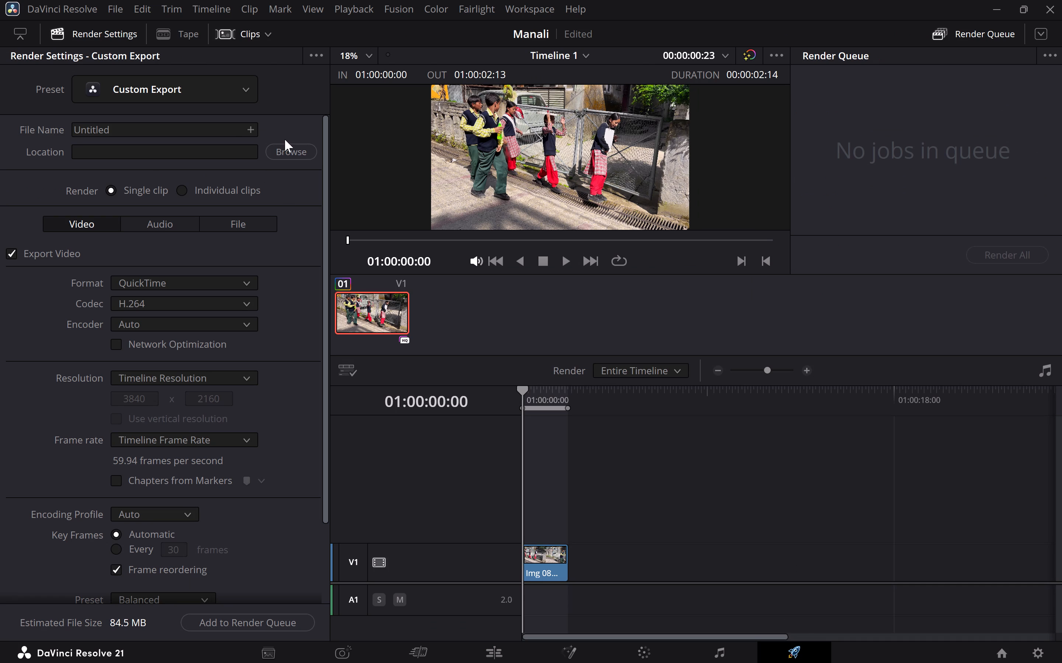
left_click(285, 152)
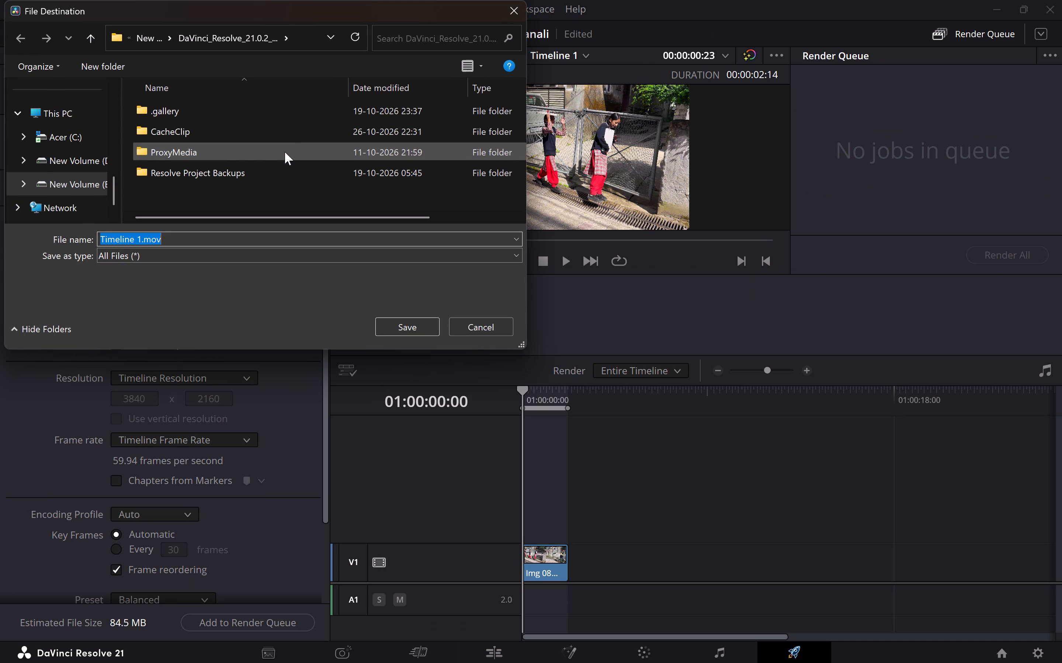
left_click(31, 181)
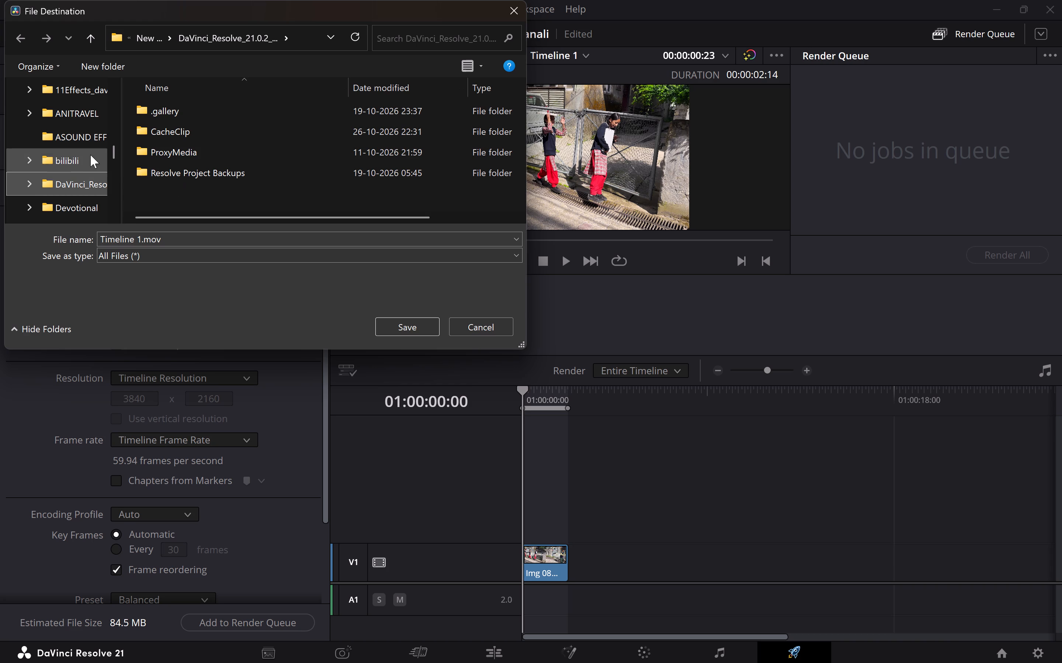
scroll(63, 155, "down", 4)
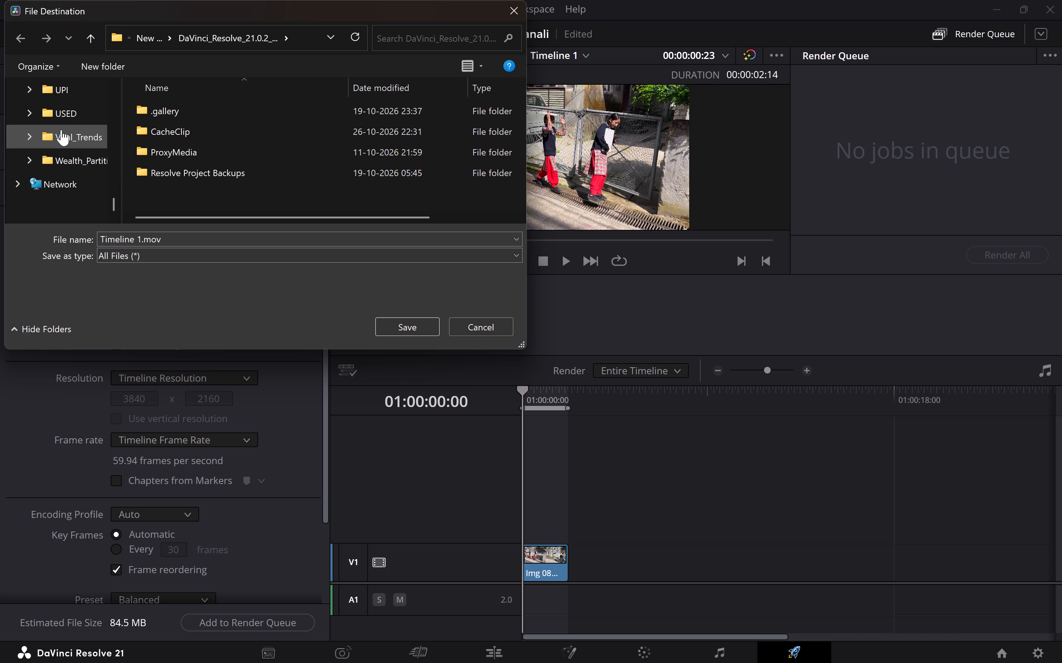
scroll(61, 113, "up", 1)
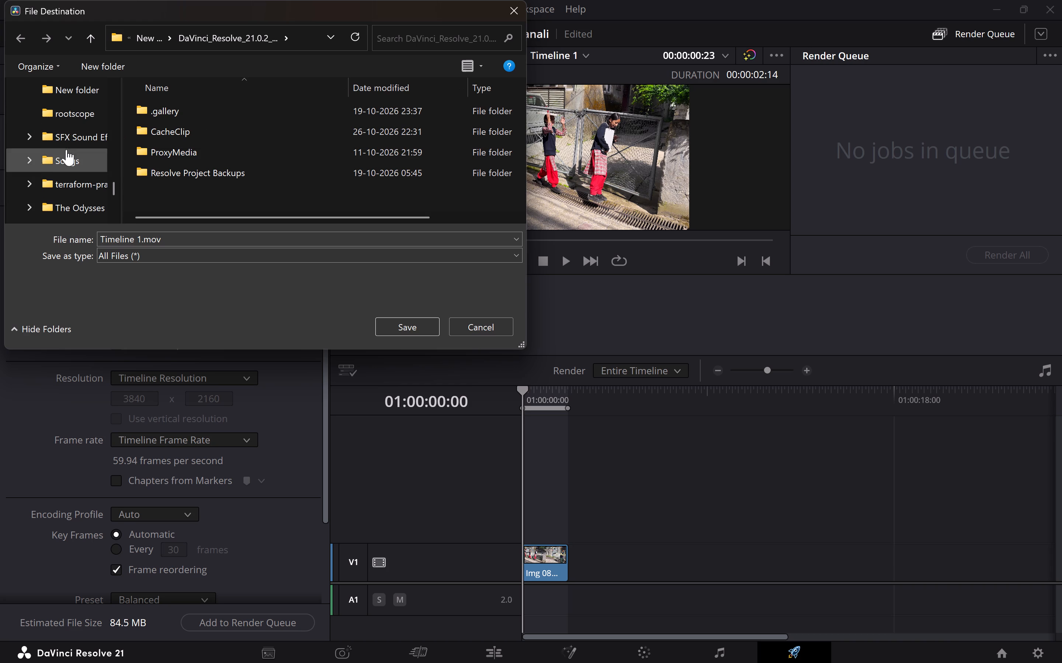
scroll(44, 158, "up", 1)
left_click(69, 81)
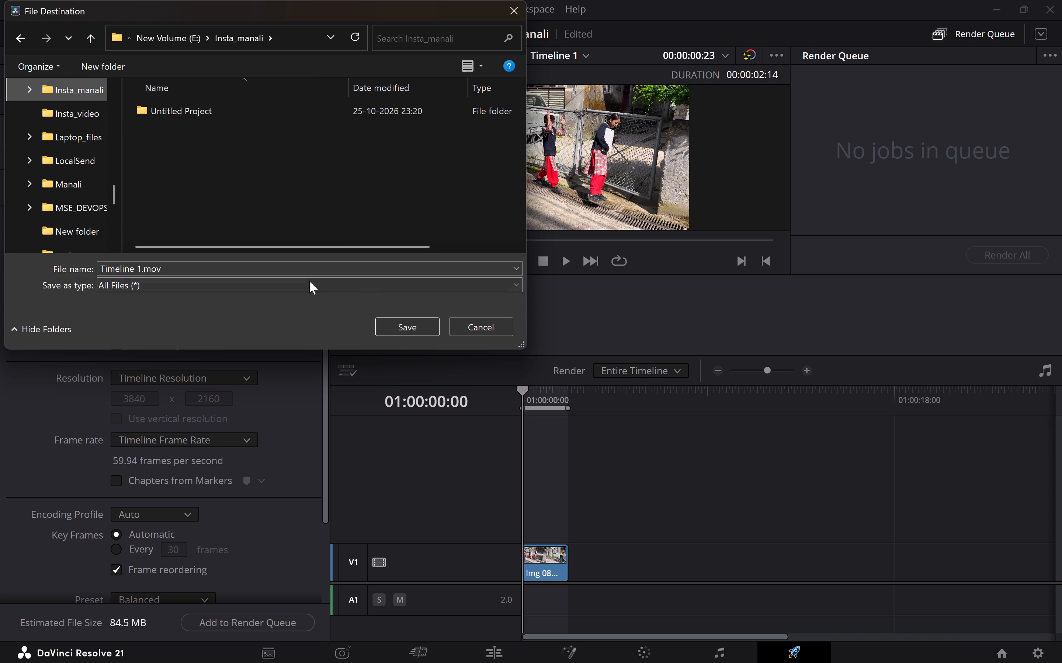
left_click(404, 329)
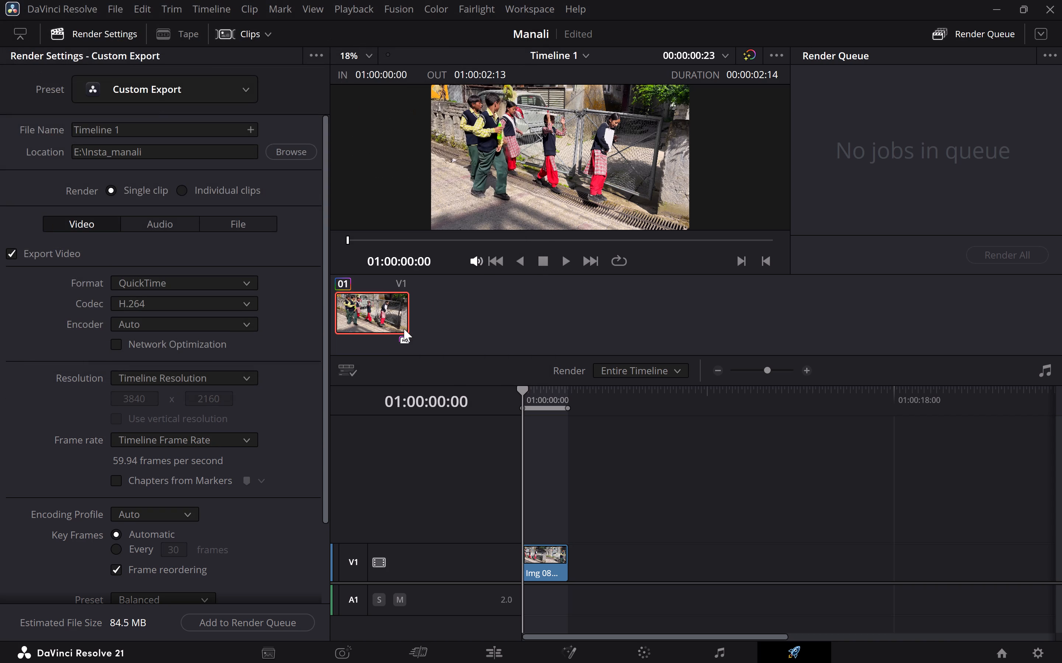
Configure the audio export with a 48000 sample rate and the AAC codec.
left_click(173, 218)
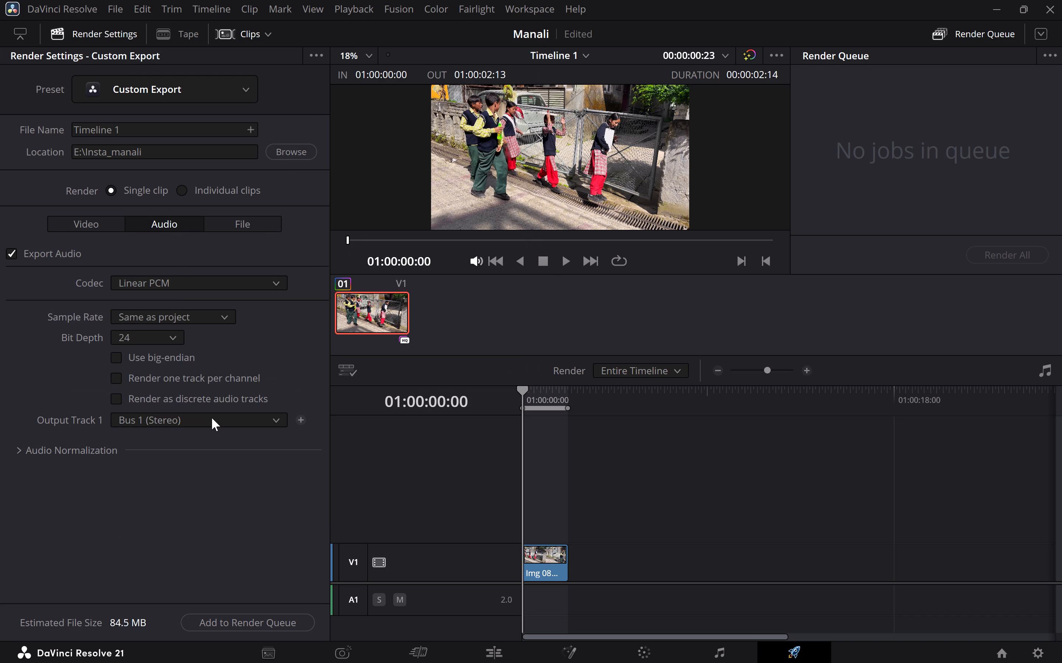
left_click(197, 320)
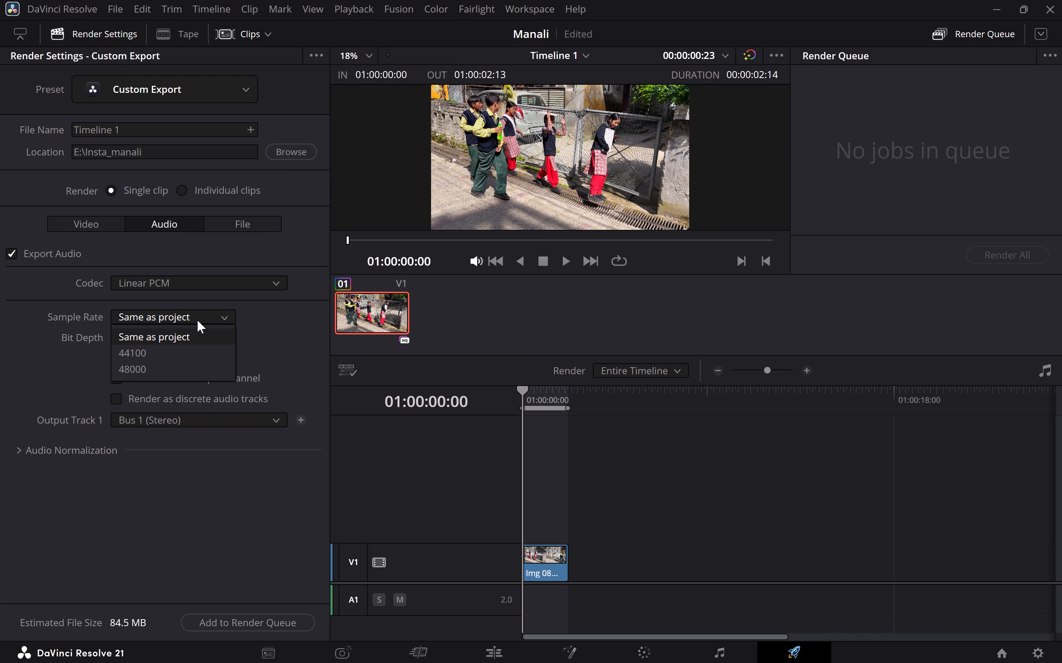
left_click(156, 366)
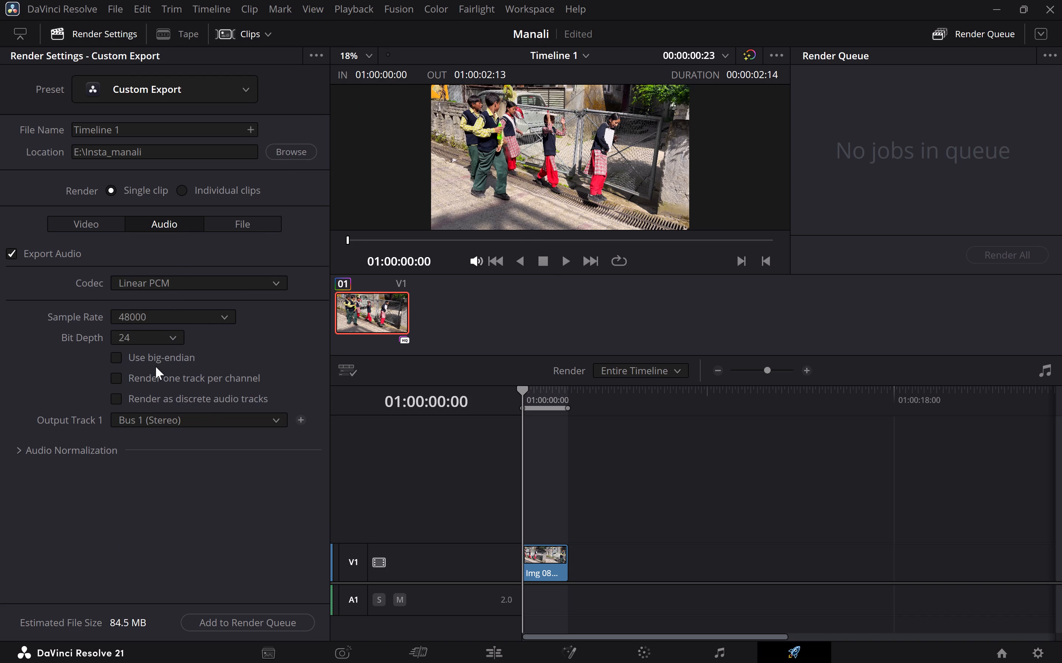
left_click(226, 277)
left_click(150, 314)
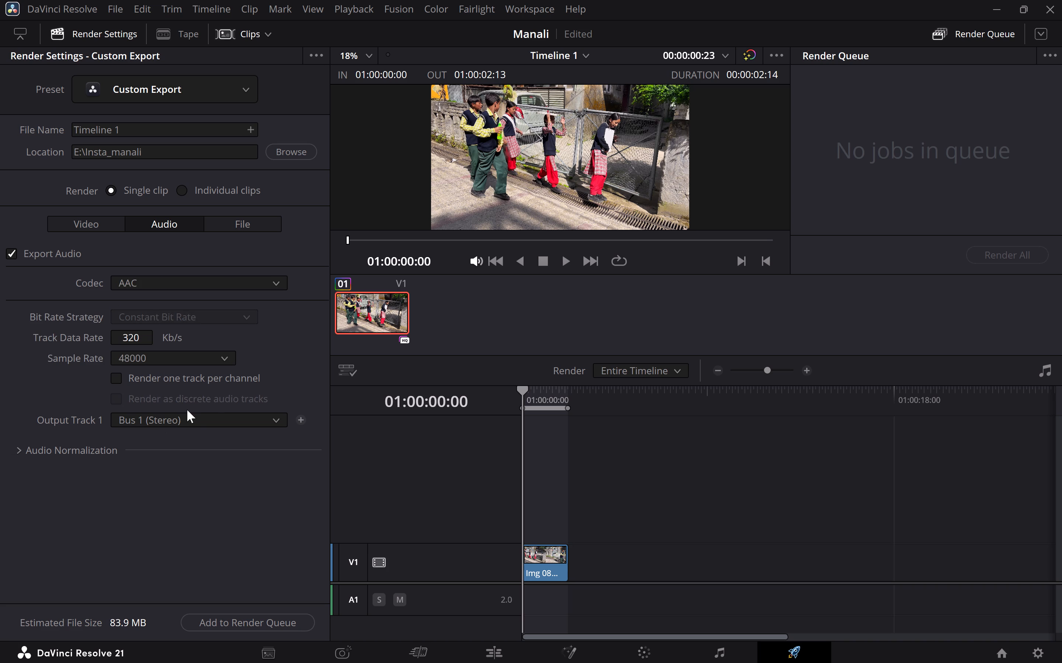
Set the render speed to 75 in the file export settings.
left_click(240, 228)
left_click(153, 494)
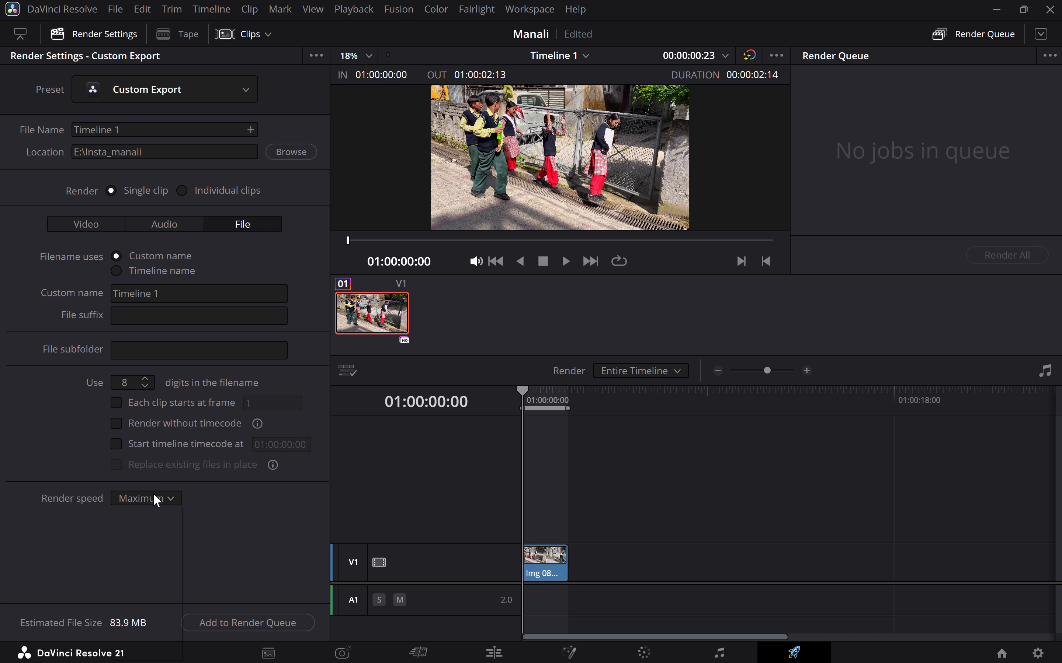
left_click(133, 610)
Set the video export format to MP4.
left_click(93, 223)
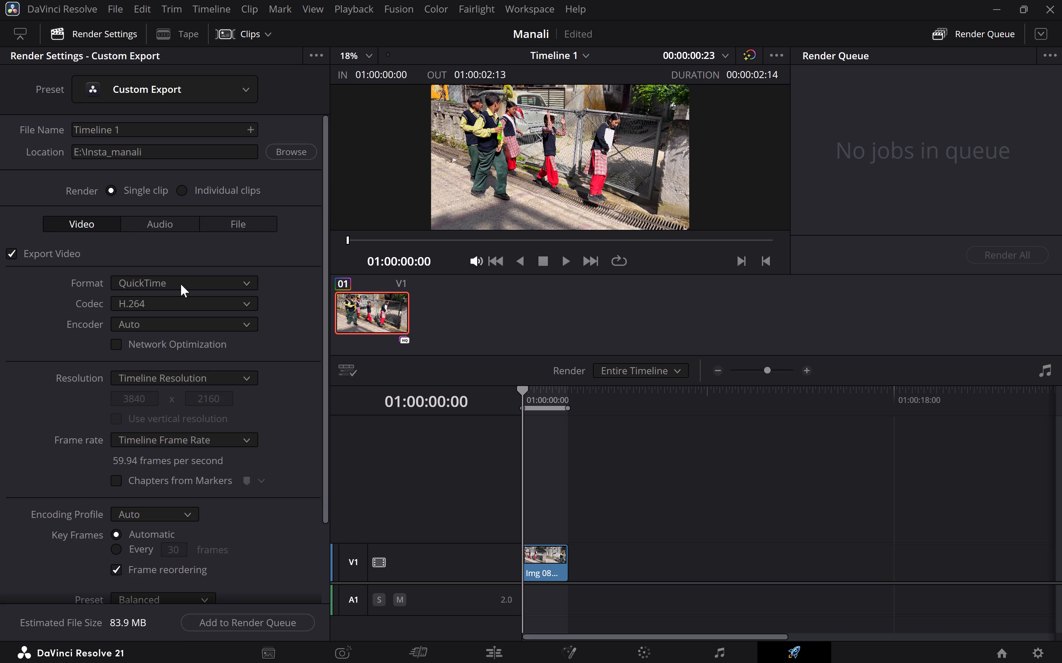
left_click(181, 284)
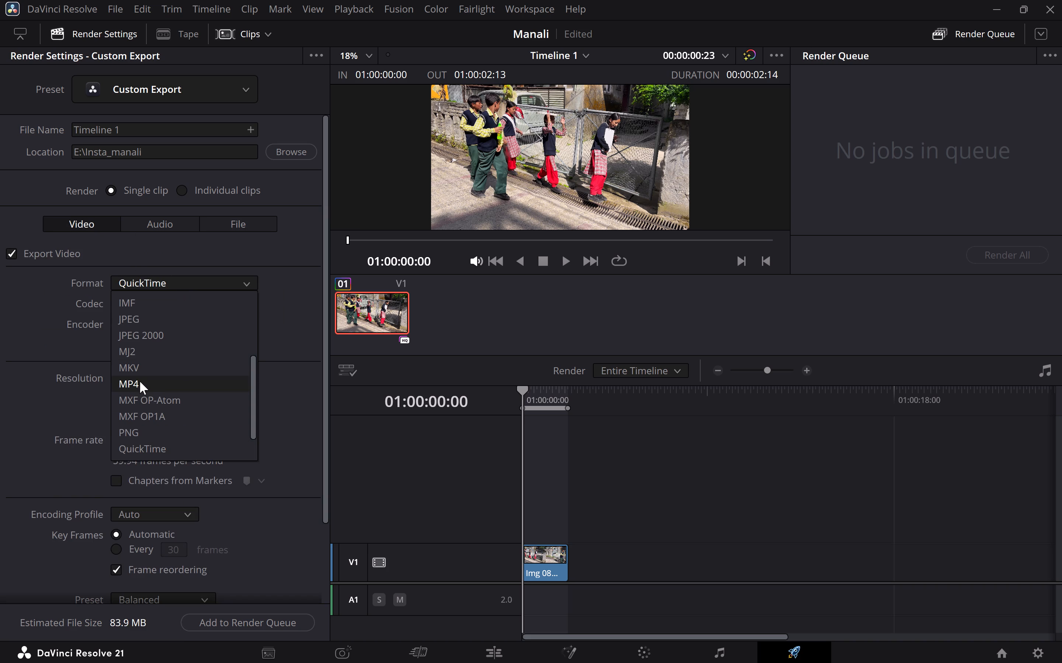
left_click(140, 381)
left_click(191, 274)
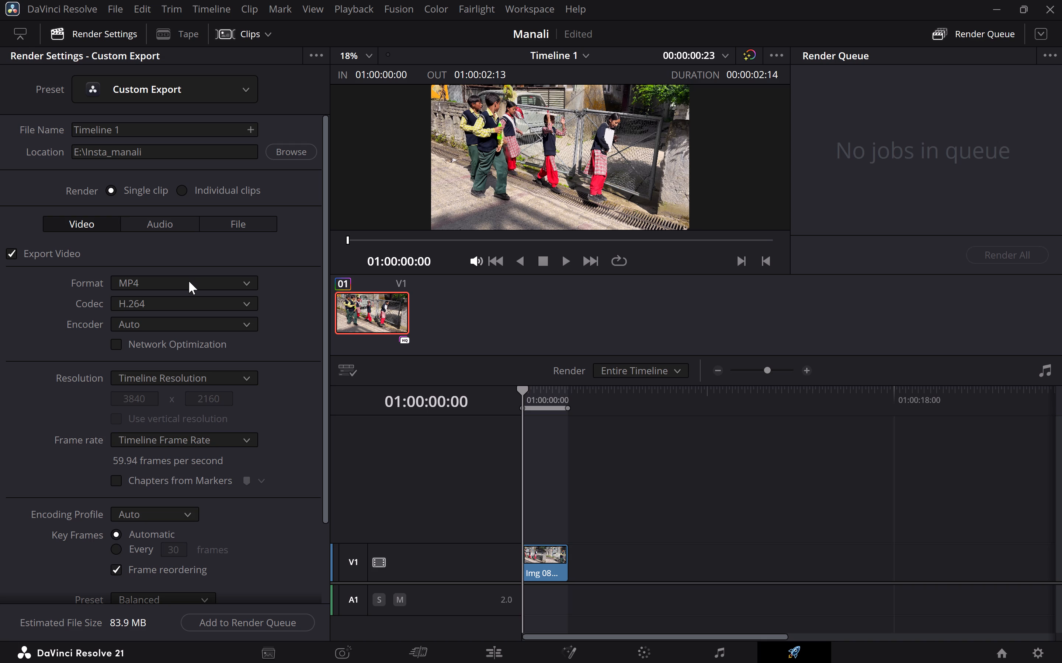
Set the video export format to MKV.
left_click(189, 281)
scroll(166, 362, "down", 2)
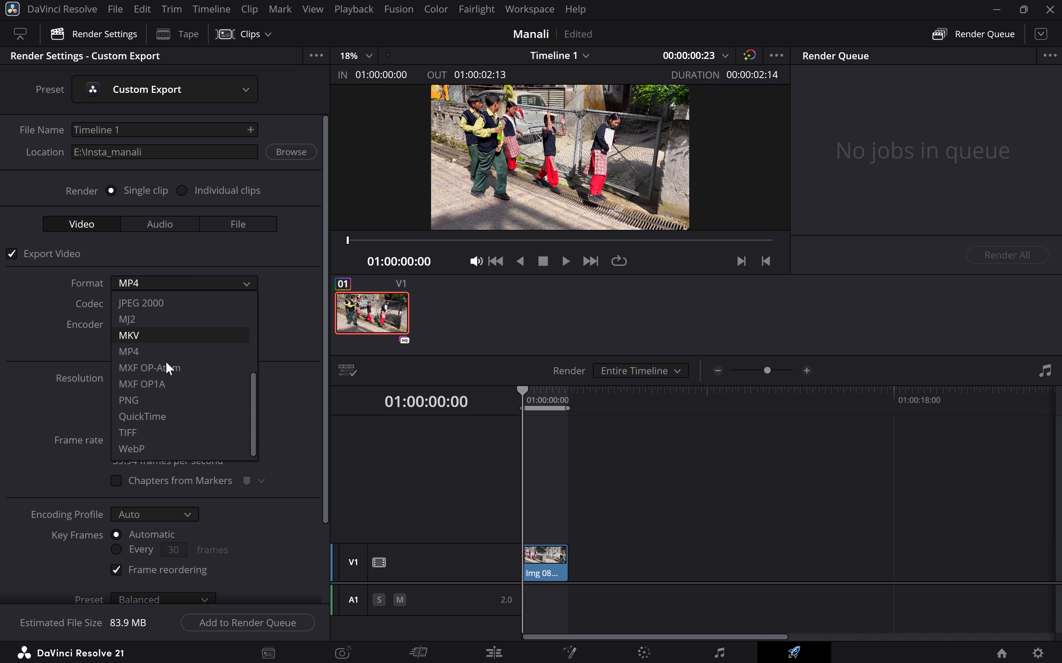
scroll(166, 362, "up", 3)
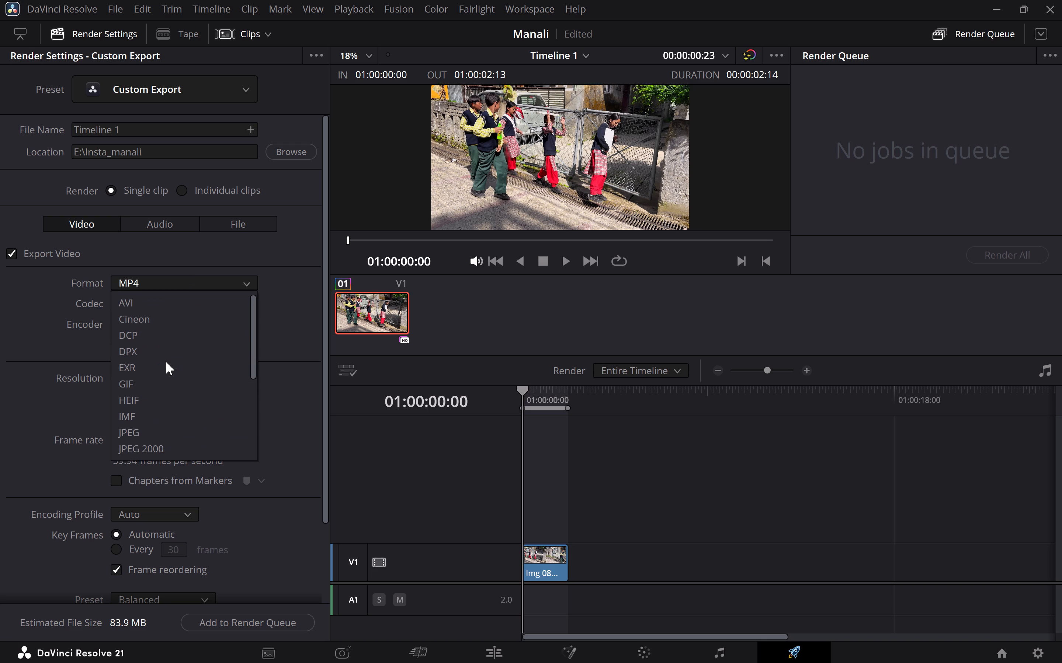
scroll(166, 362, "down", 1)
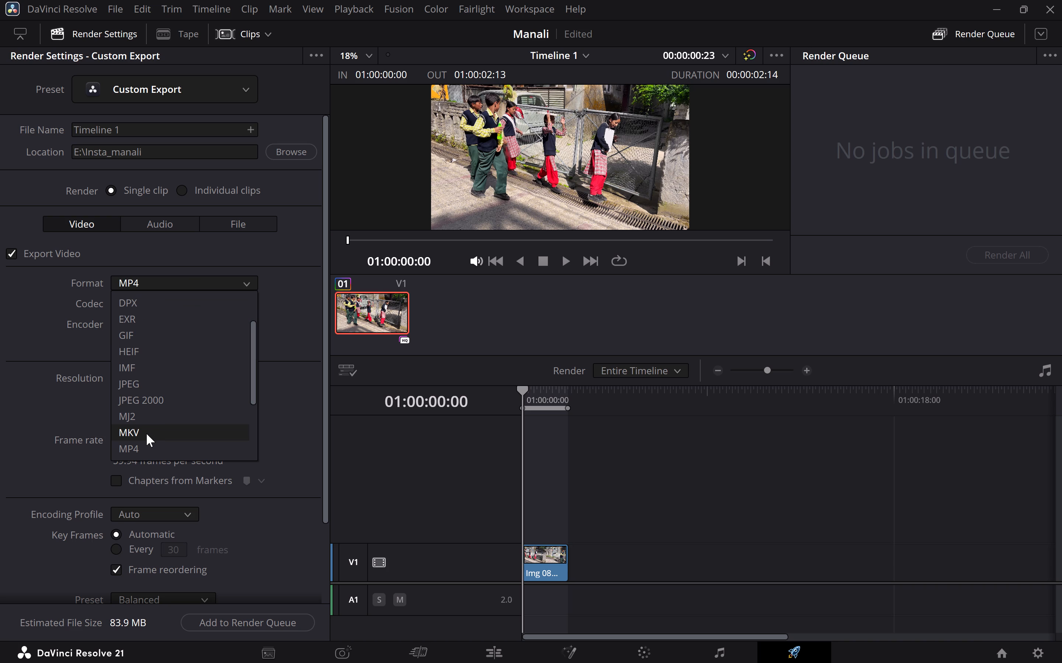
left_click(146, 434)
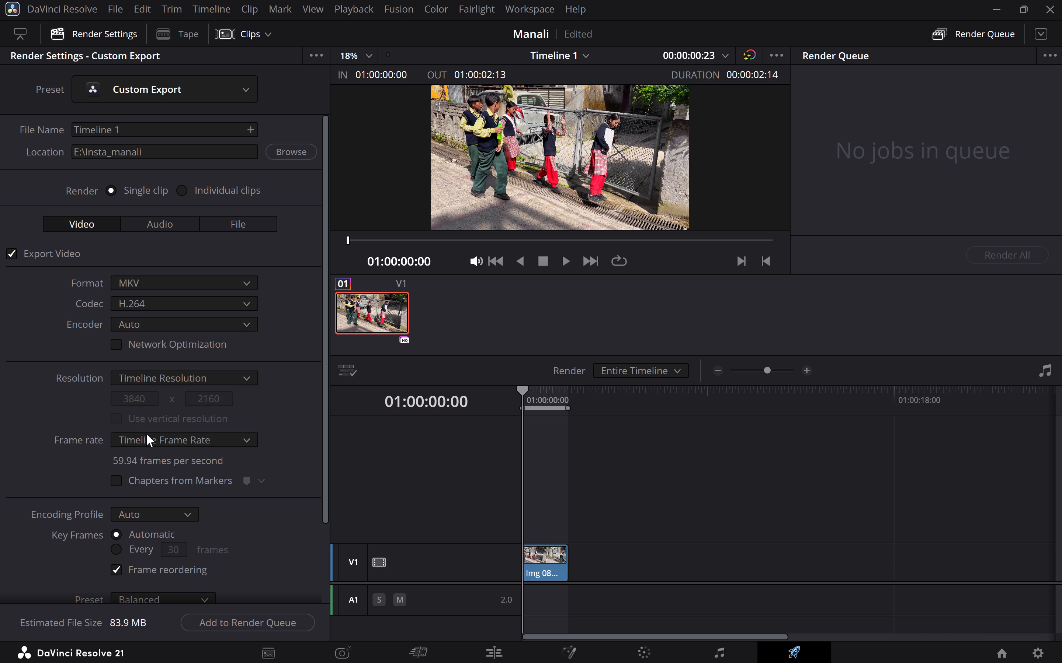
Enable Network Optimization and set the video encoder to Native.
left_click(114, 348)
left_click(199, 323)
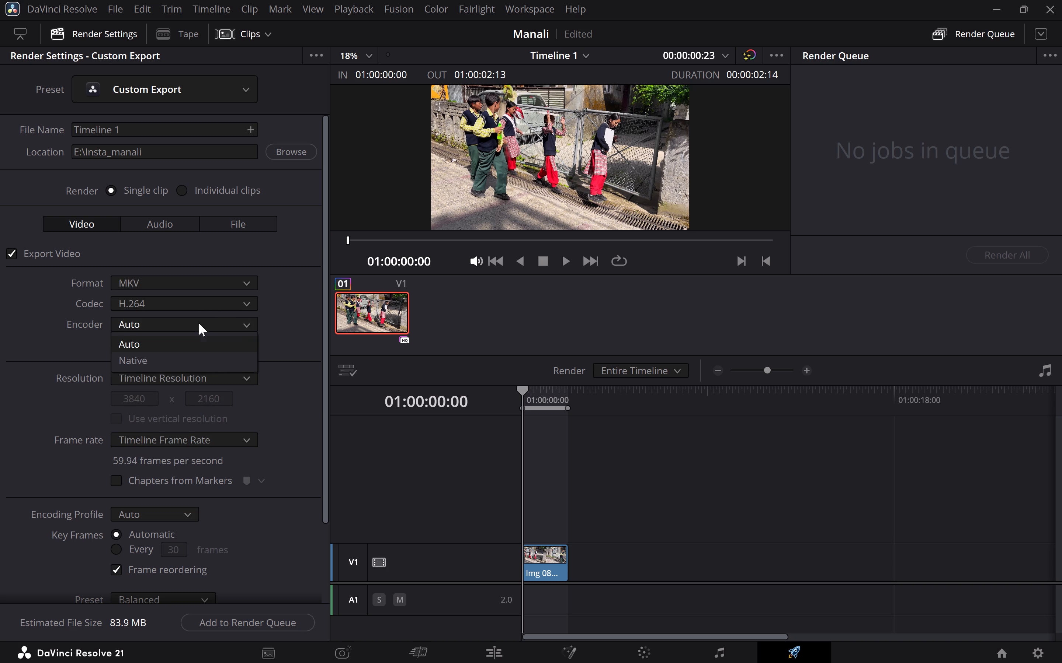
left_click(199, 323)
left_click_drag(199, 323, 153, 357)
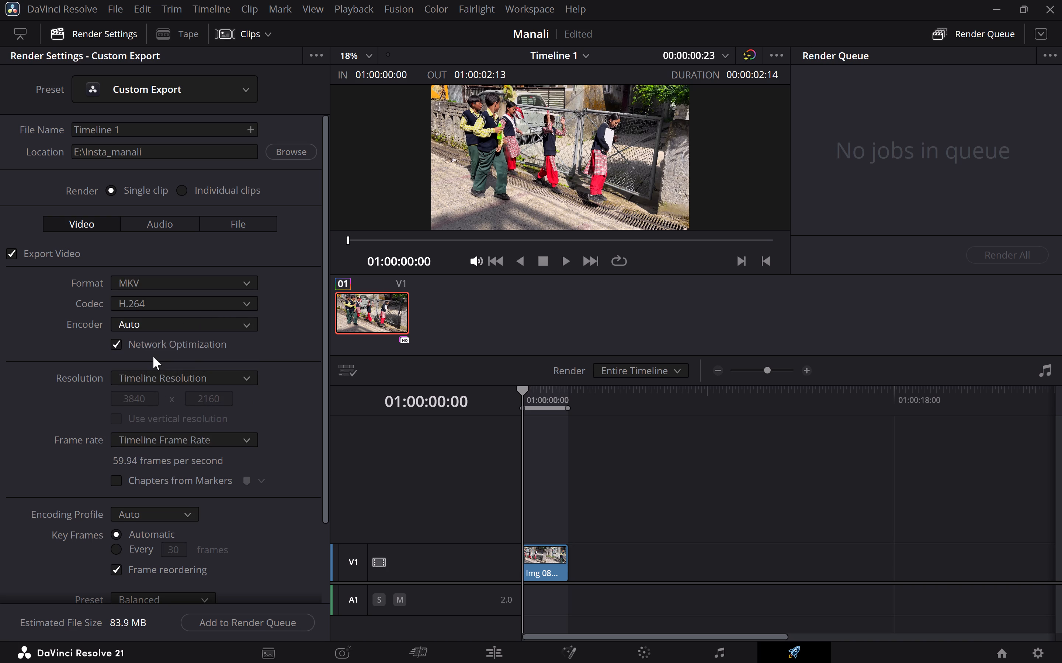
left_click(153, 357)
Set the export resolution to 1920 x 1080 HD.
scroll(187, 359, "down", 2)
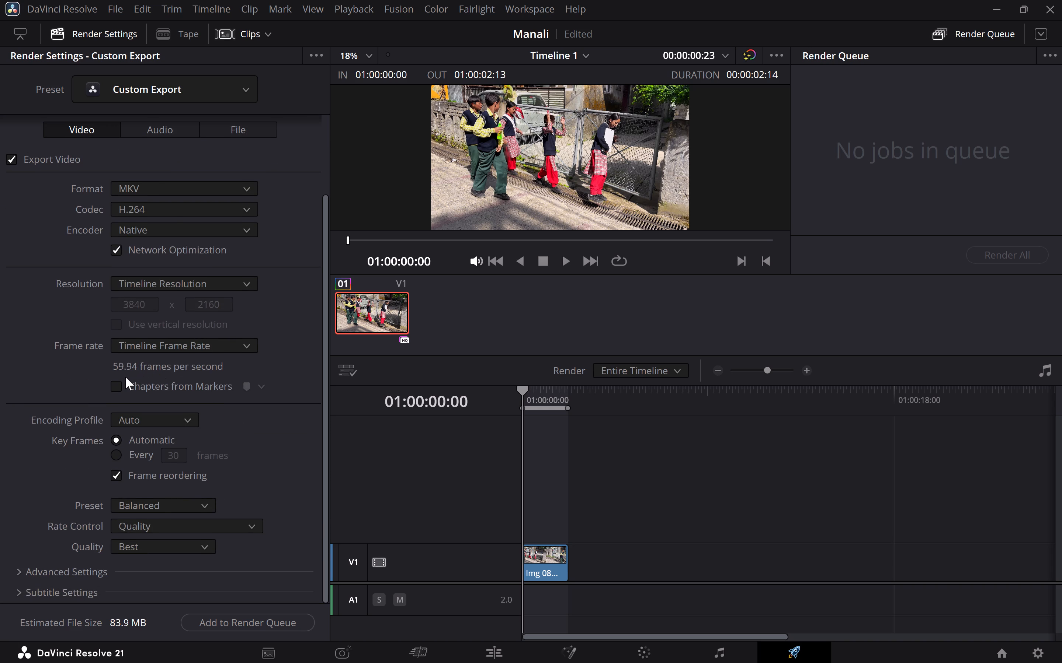
scroll(205, 376, "down", 1)
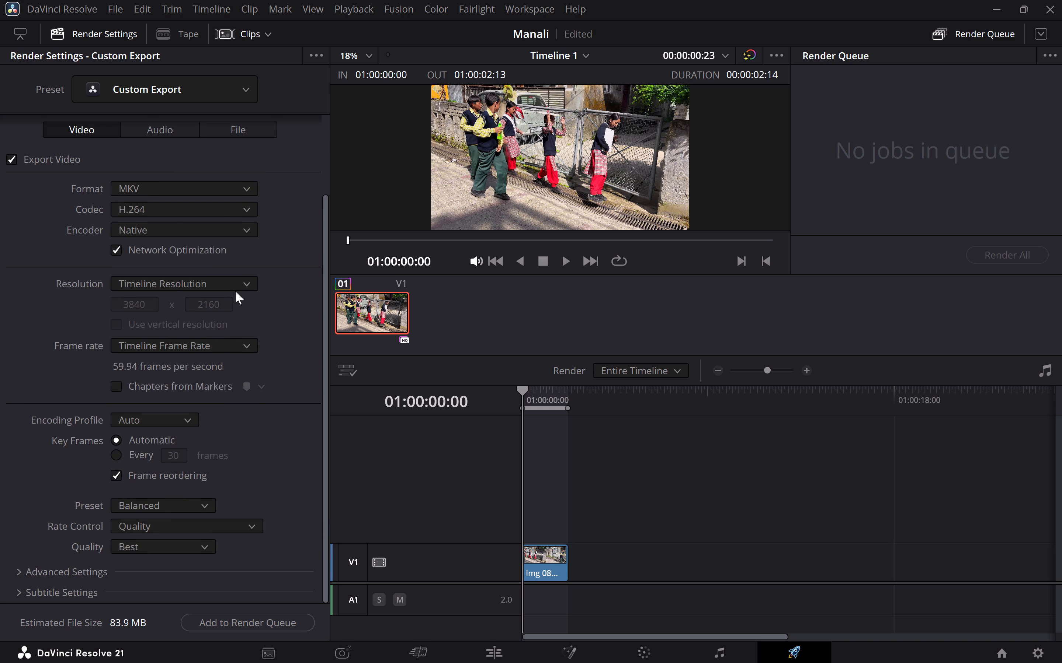
left_click(240, 287)
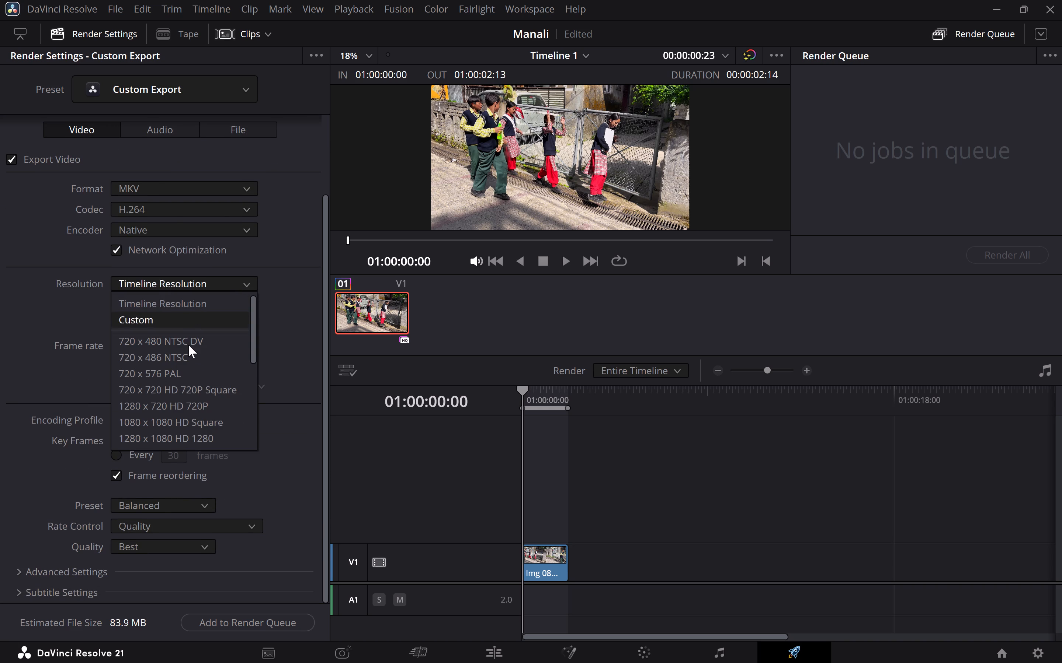
scroll(191, 399, "down", 1)
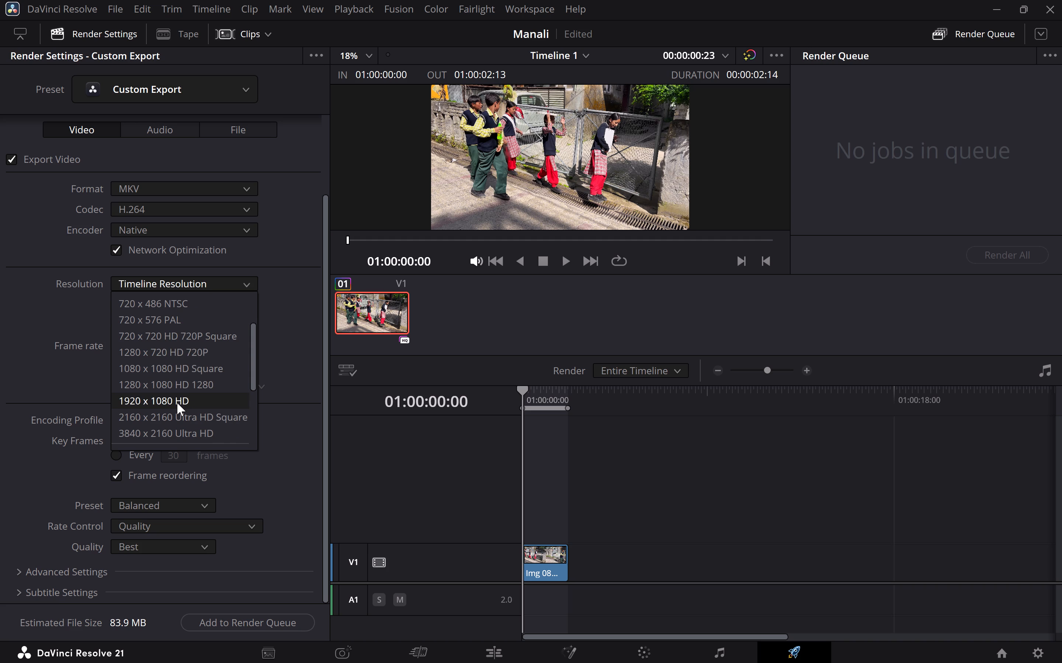
left_click(177, 403)
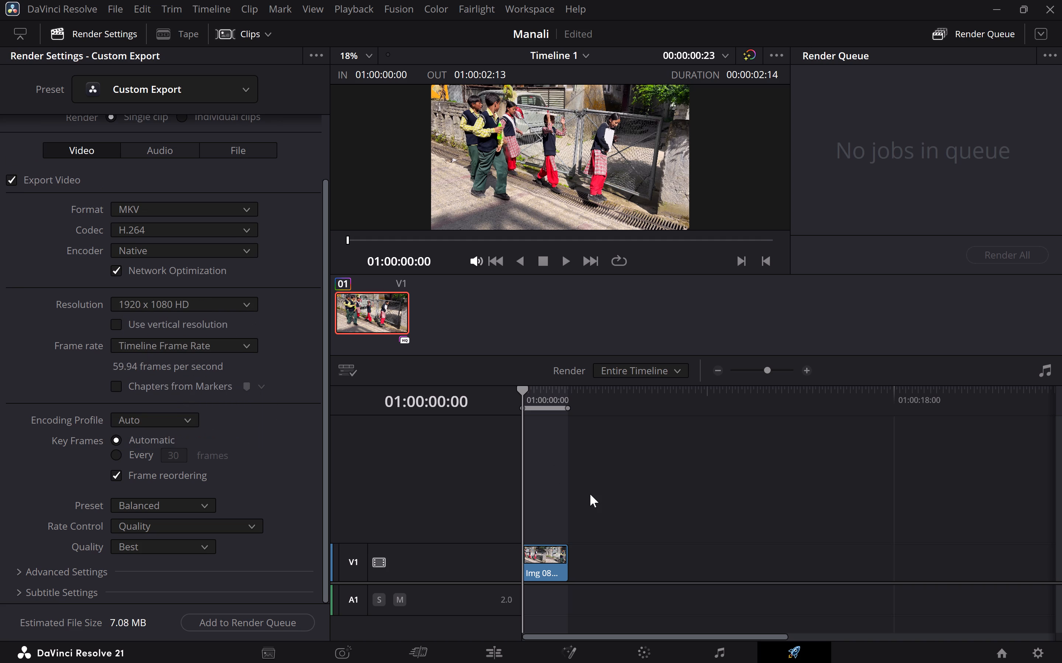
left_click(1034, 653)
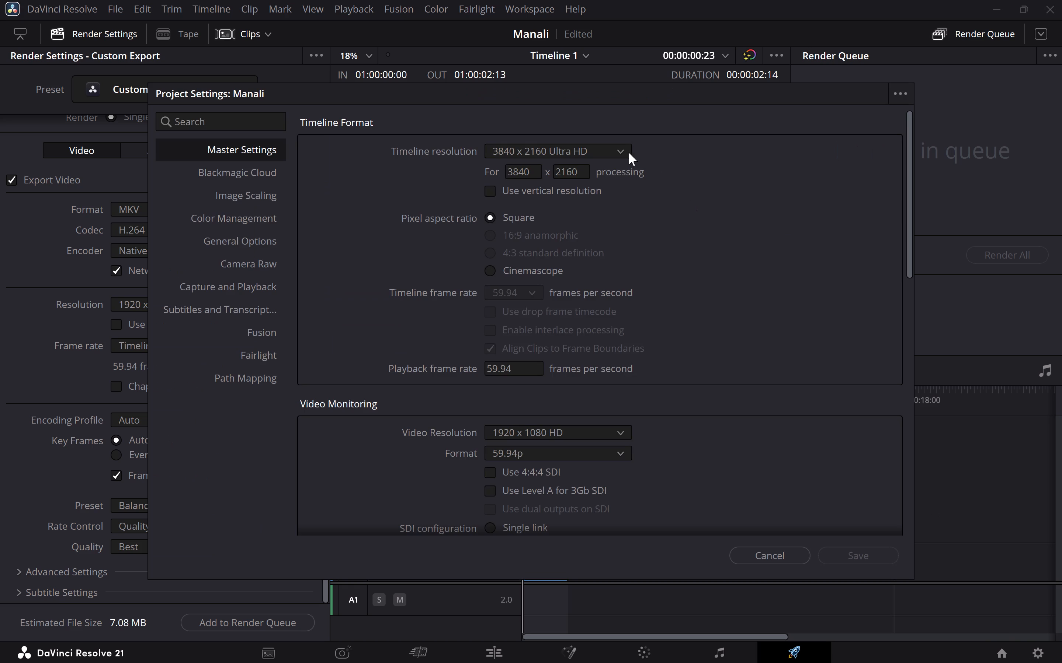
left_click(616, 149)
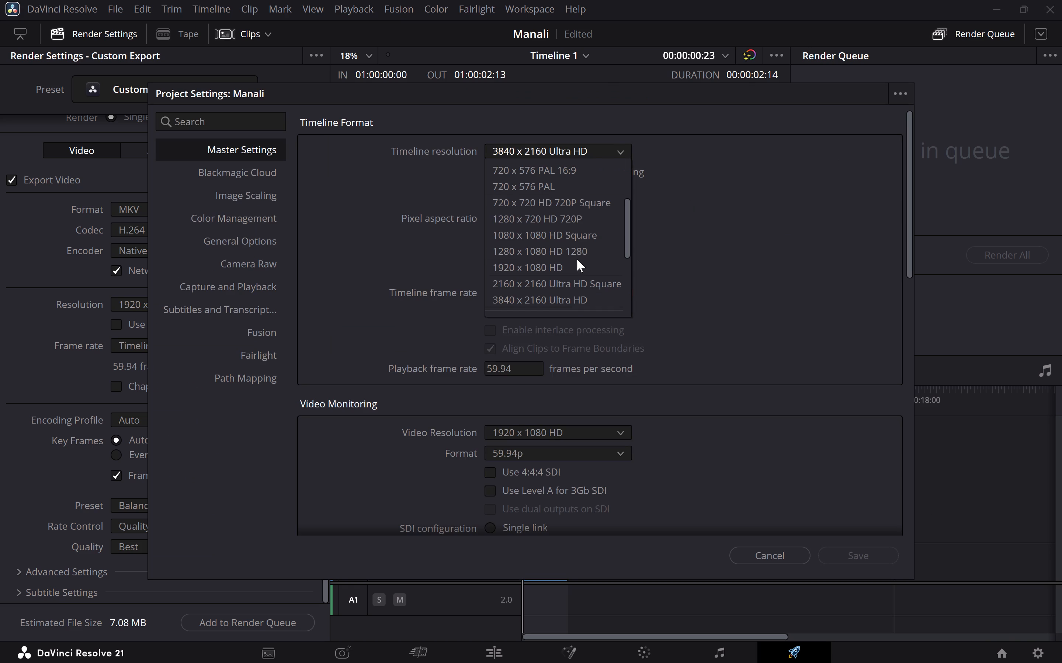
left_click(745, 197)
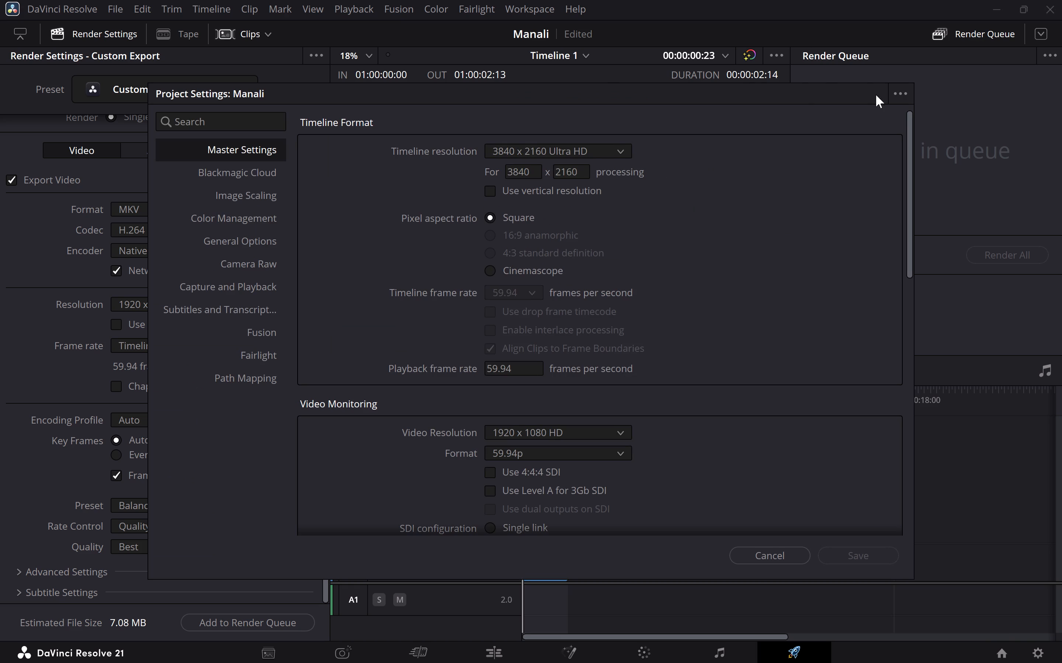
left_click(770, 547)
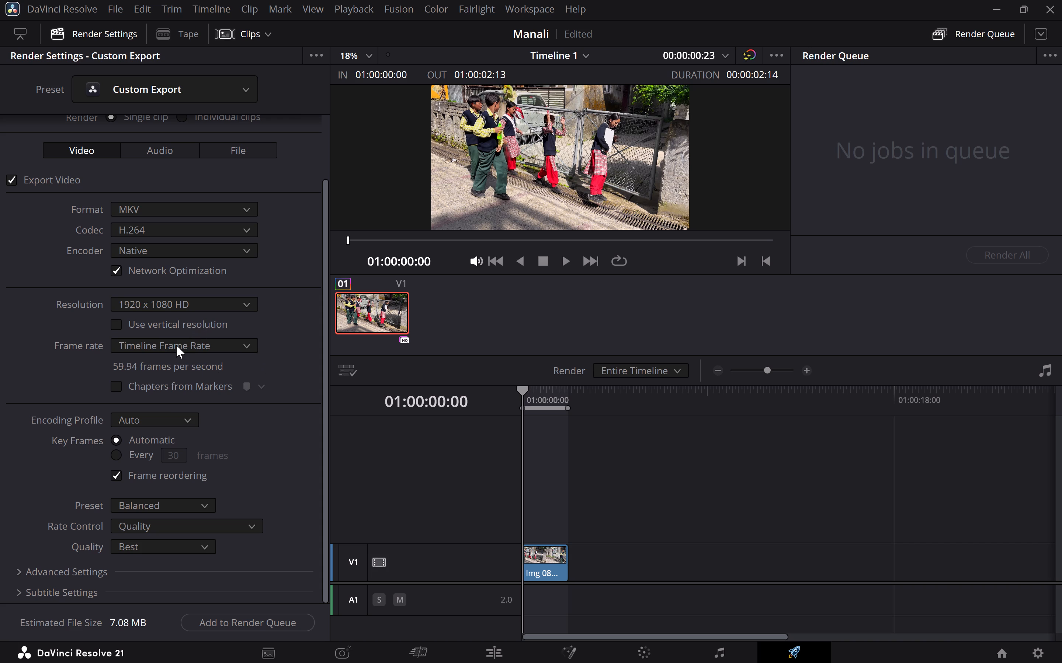
Set the video encoding profile to High.
scroll(177, 380, "down", 1)
left_click(167, 409)
left_click(167, 420)
left_click(141, 480)
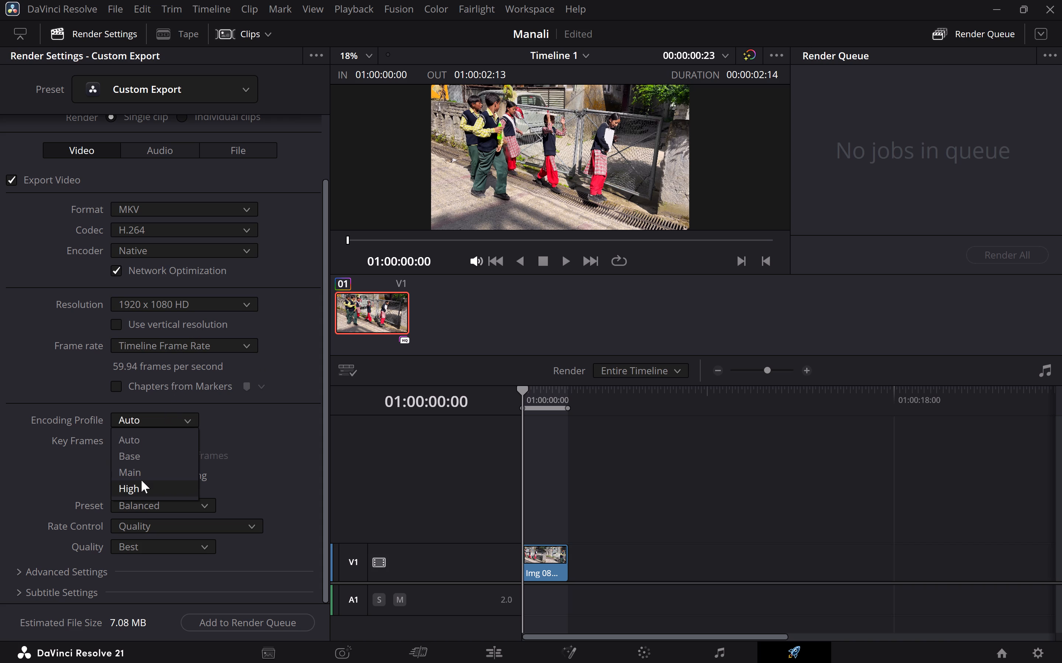
Set the rate control to Variable Bitrate with a bit rate of 12000 Kb/s.
scroll(232, 443, "down", 1)
scroll(208, 462, "down", 1)
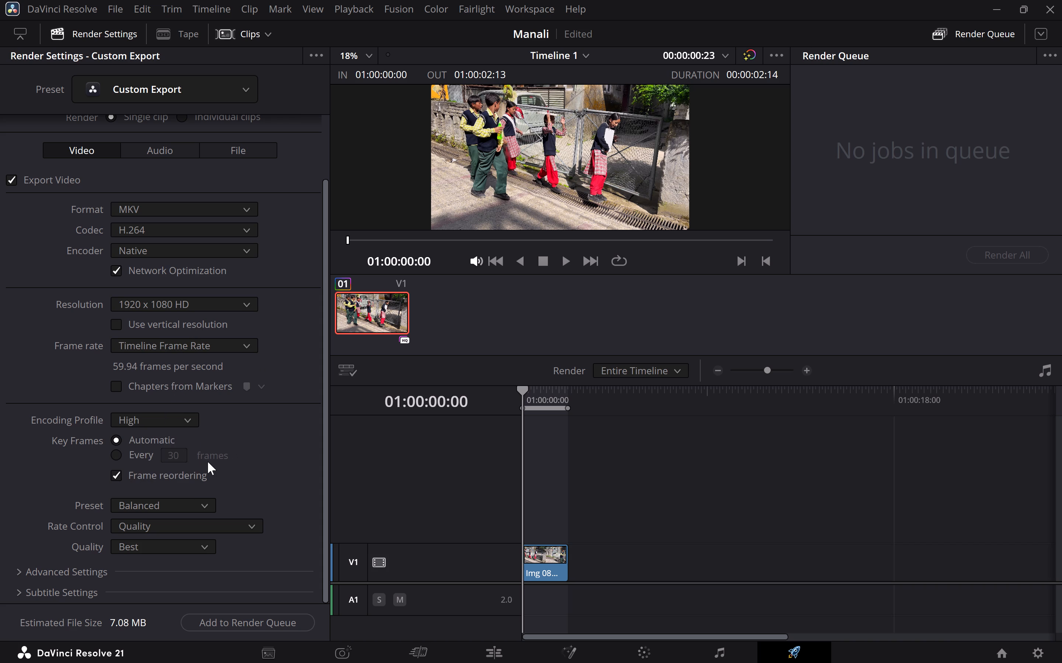
scroll(208, 462, "down", 2)
left_click(178, 502)
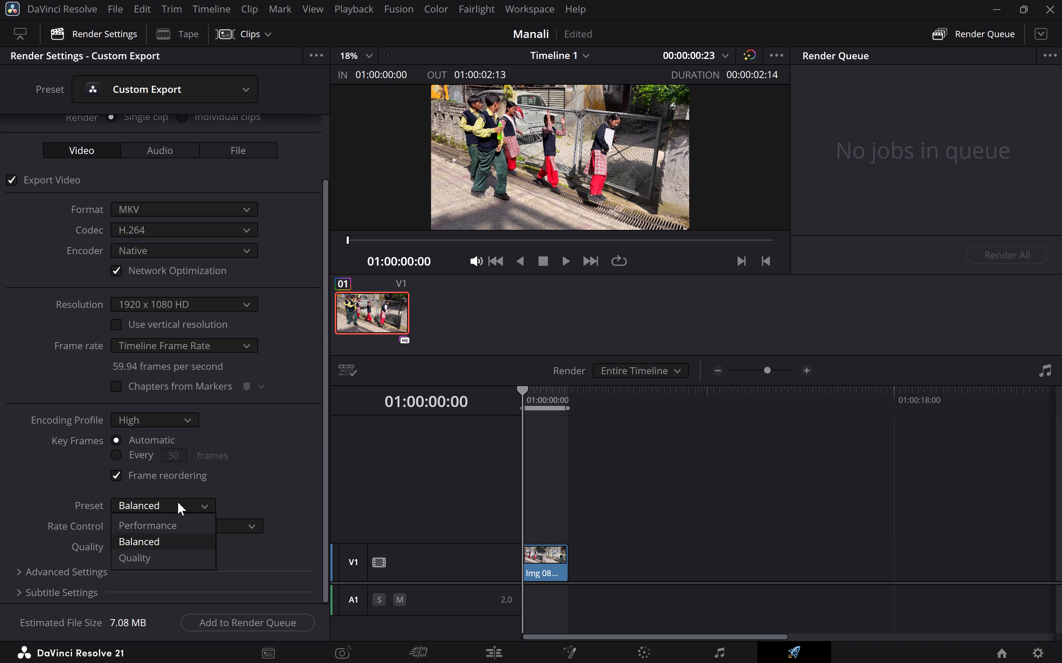
left_click(178, 502)
left_click(192, 521)
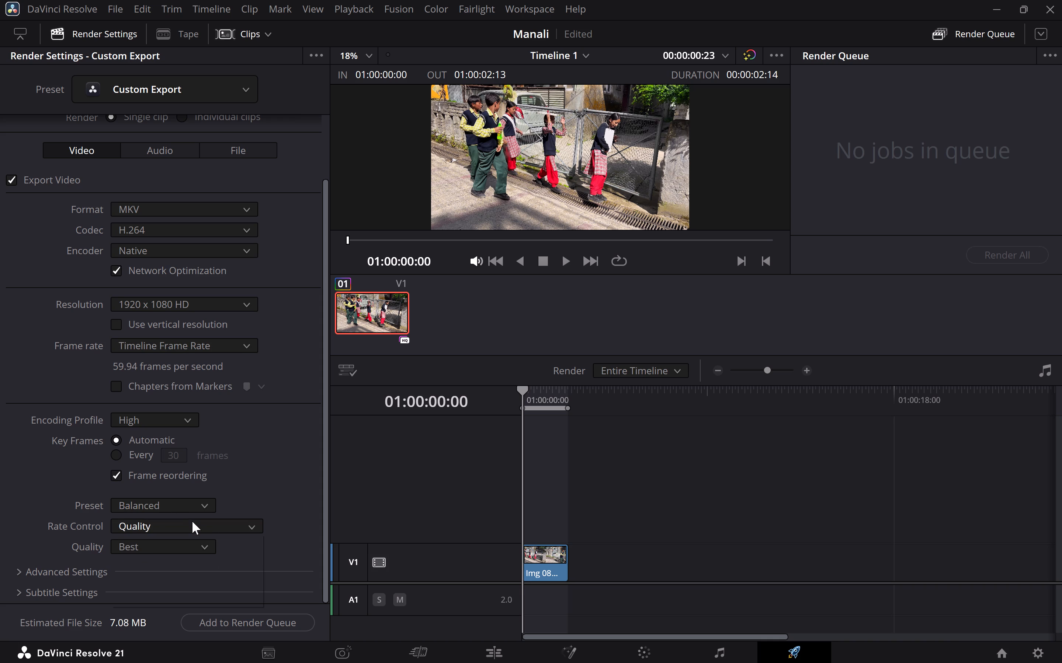
left_click(163, 579)
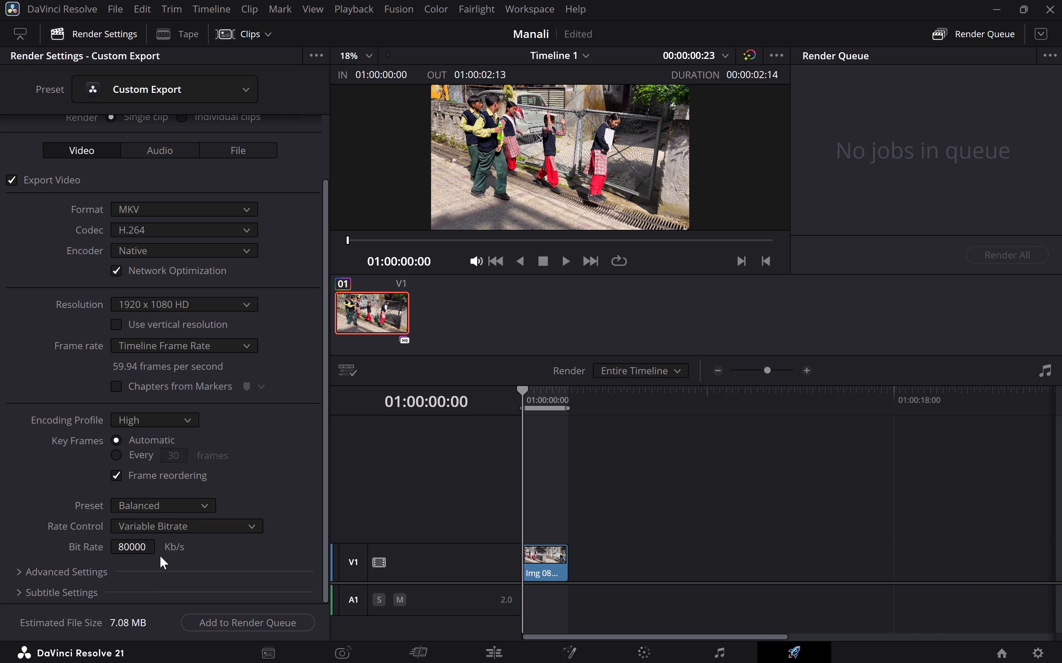
double_click(133, 547)
key("BackSpace")
key("1")
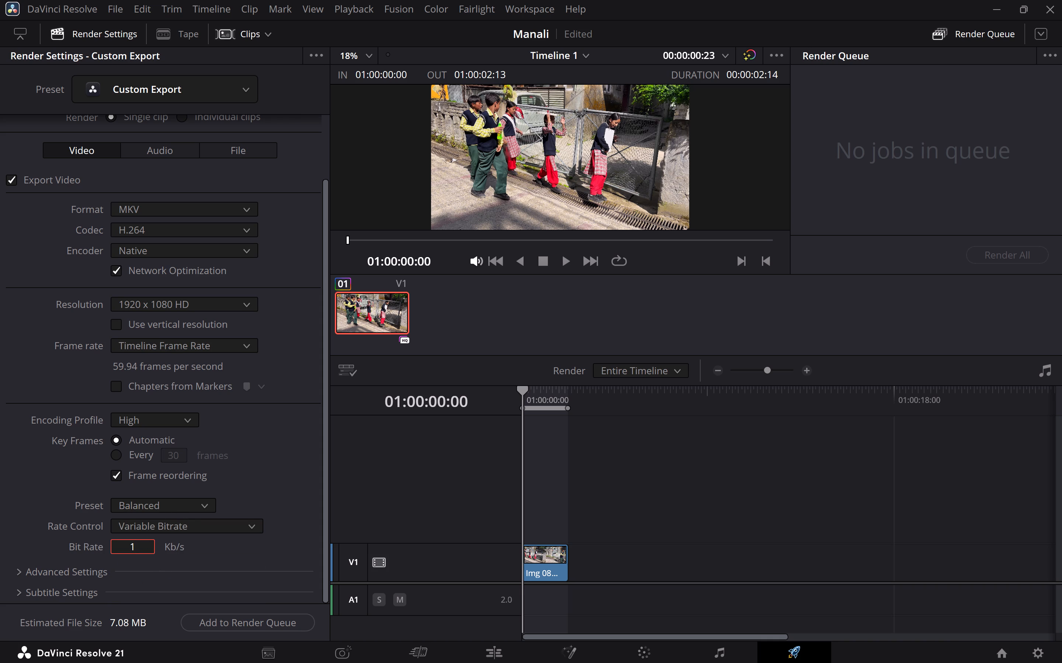
key("2")
type("000")
In the advanced video settings, set the color space tag to Rec.709 and the gamma tag to Gamma 2.2.
scroll(222, 525, "down", 1)
left_click(14, 575)
scroll(106, 519, "down", 2)
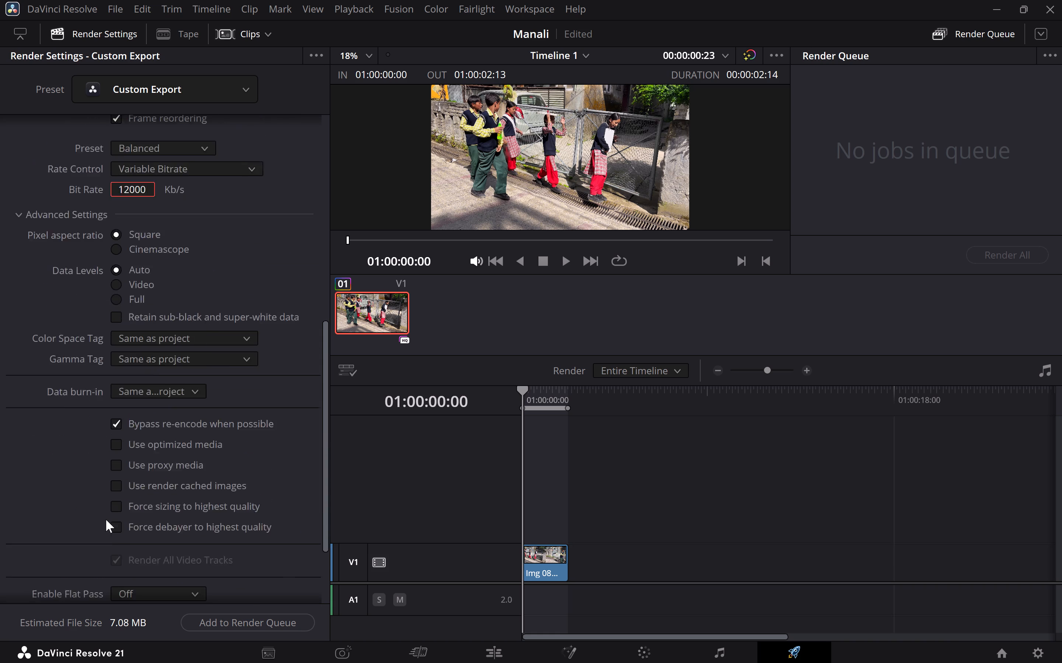
scroll(106, 519, "down", 1)
left_click(205, 277)
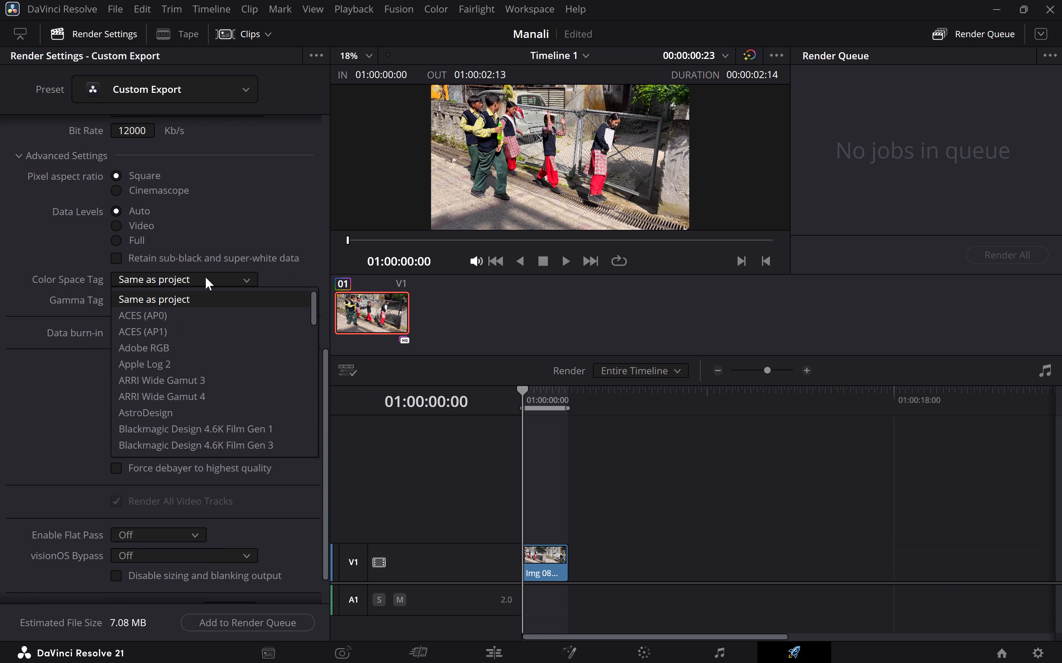
scroll(202, 346, "down", 2)
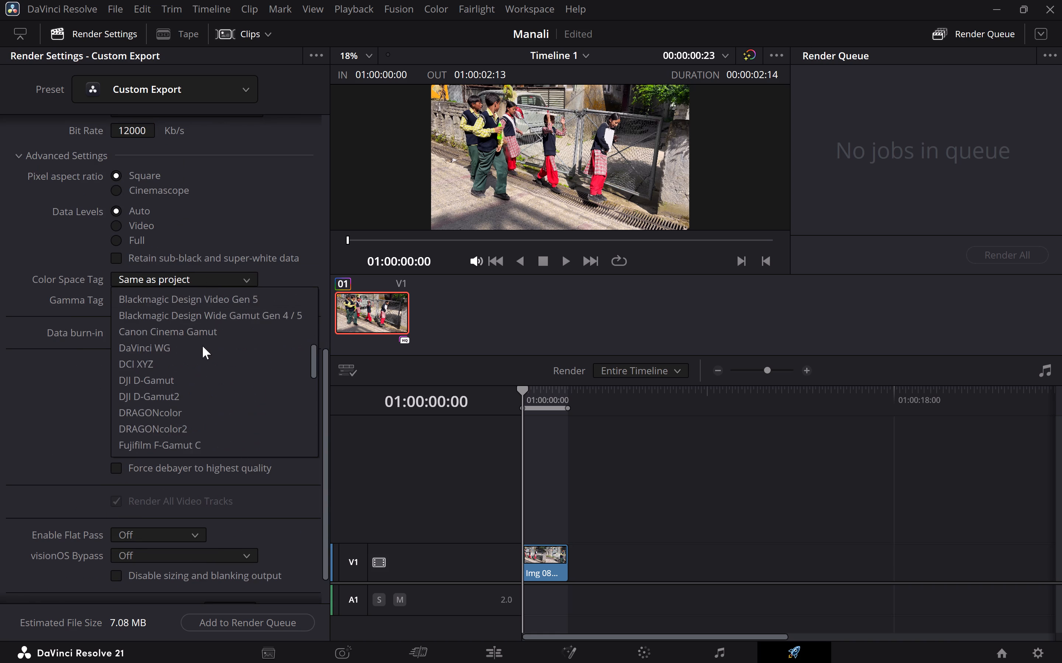
scroll(202, 346, "down", 1)
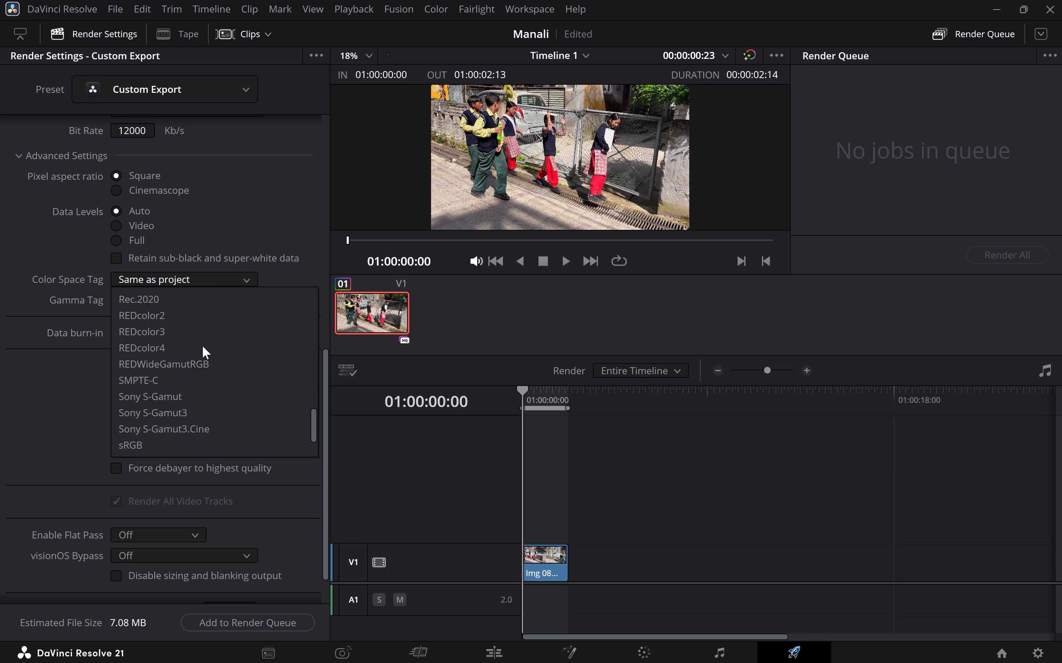
left_click(157, 329)
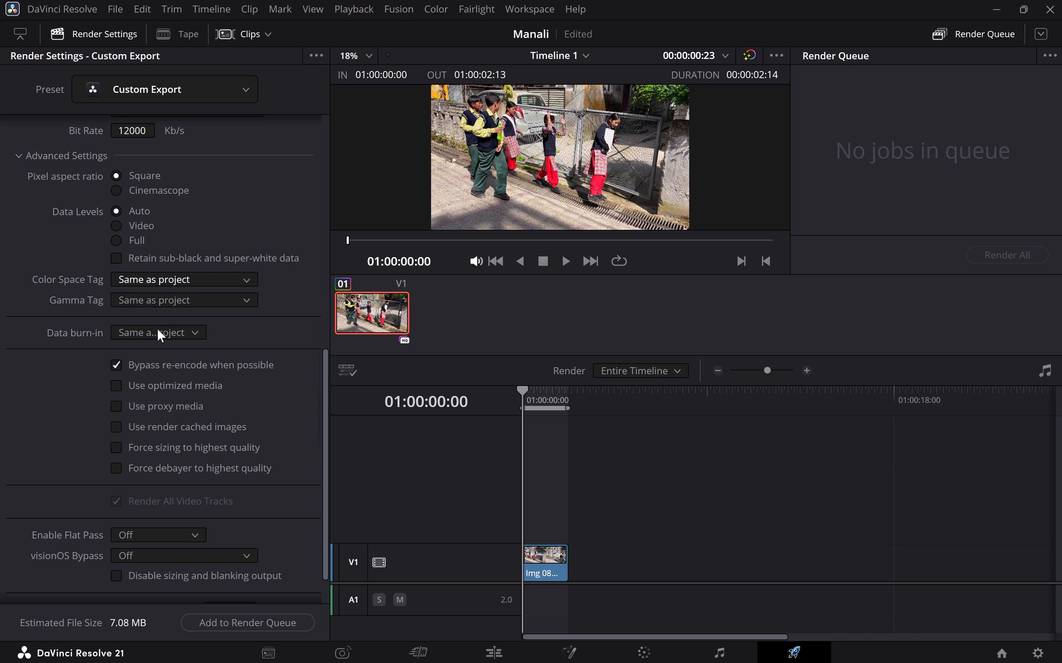
left_click(185, 301)
scroll(177, 359, "down", 1)
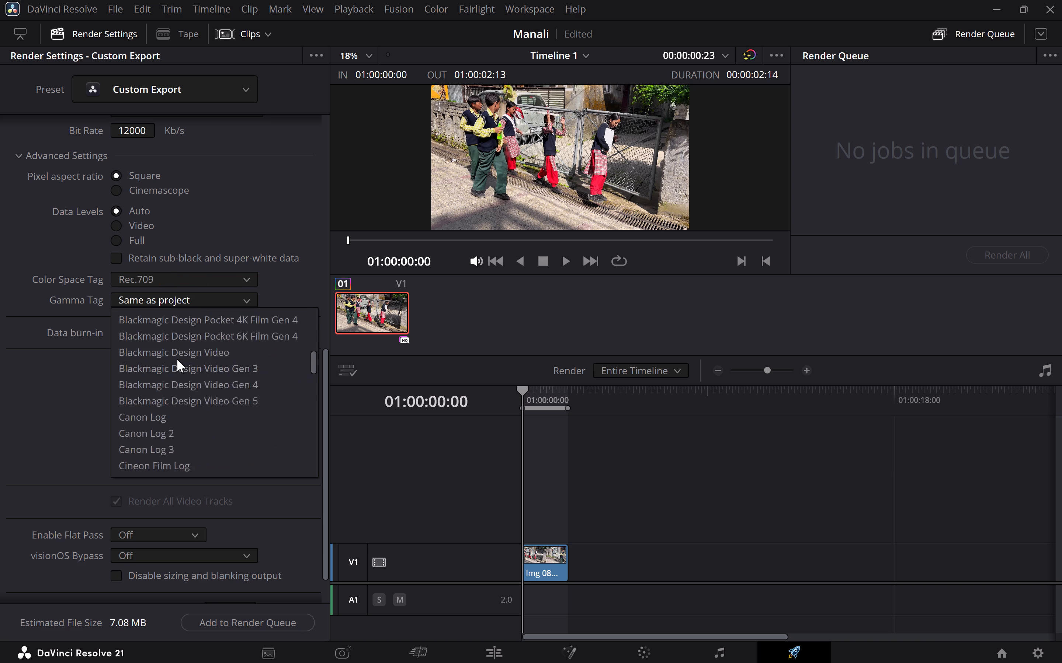
scroll(177, 359, "down", 1)
left_click(166, 396)
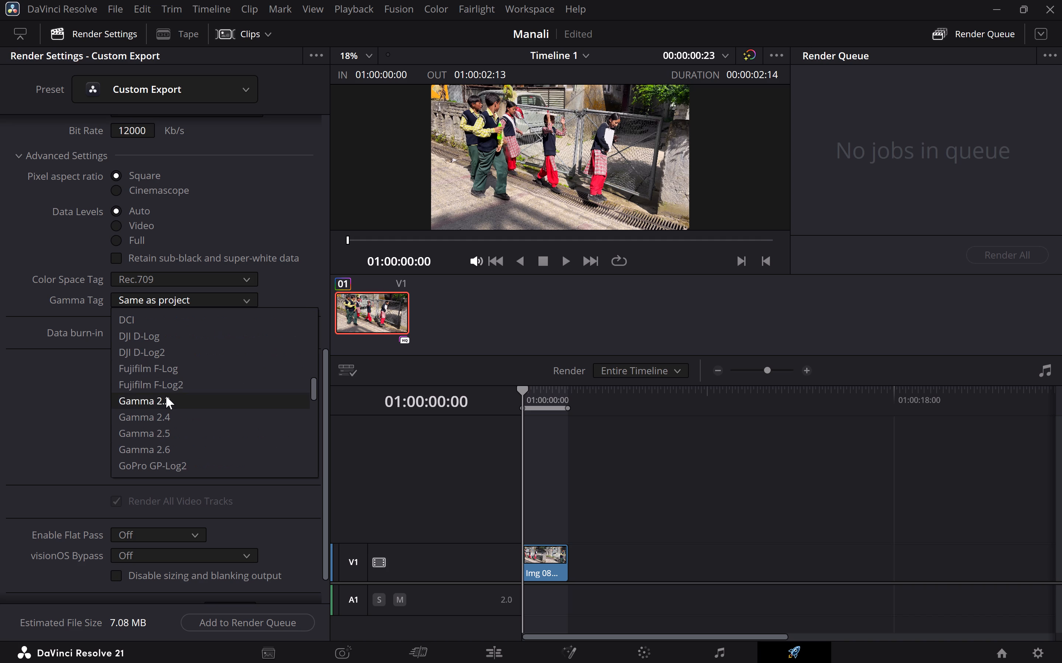
Disable bypassing re-encode when possible, and force both sizing and debayer to highest quality, leaving render cached images unused.
scroll(223, 390, "down", 1)
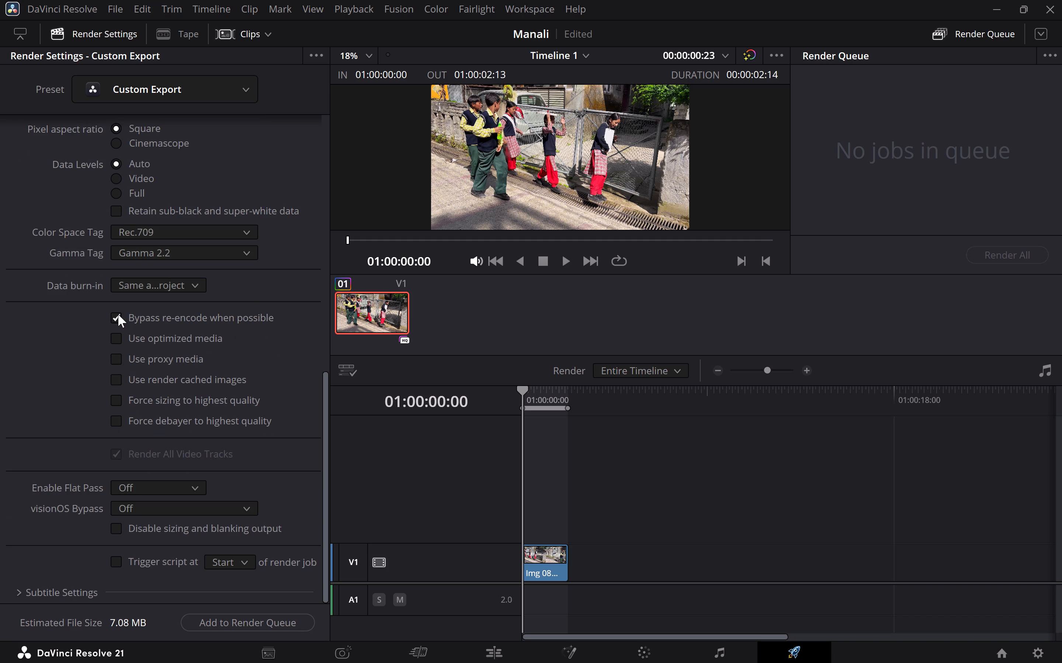
left_click(117, 312)
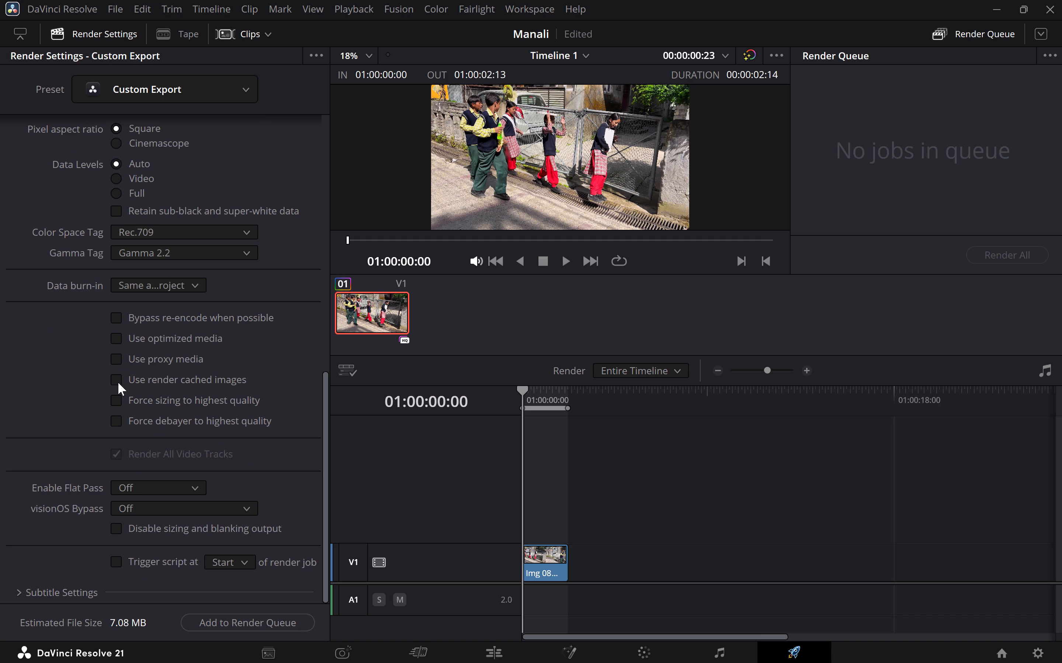
left_click(118, 382)
left_click(116, 397)
scroll(210, 435, "down", 1)
left_click(112, 380)
left_click(115, 424)
Add the configured Timeline 1 export to the render queue.
scroll(229, 425, "down", 3)
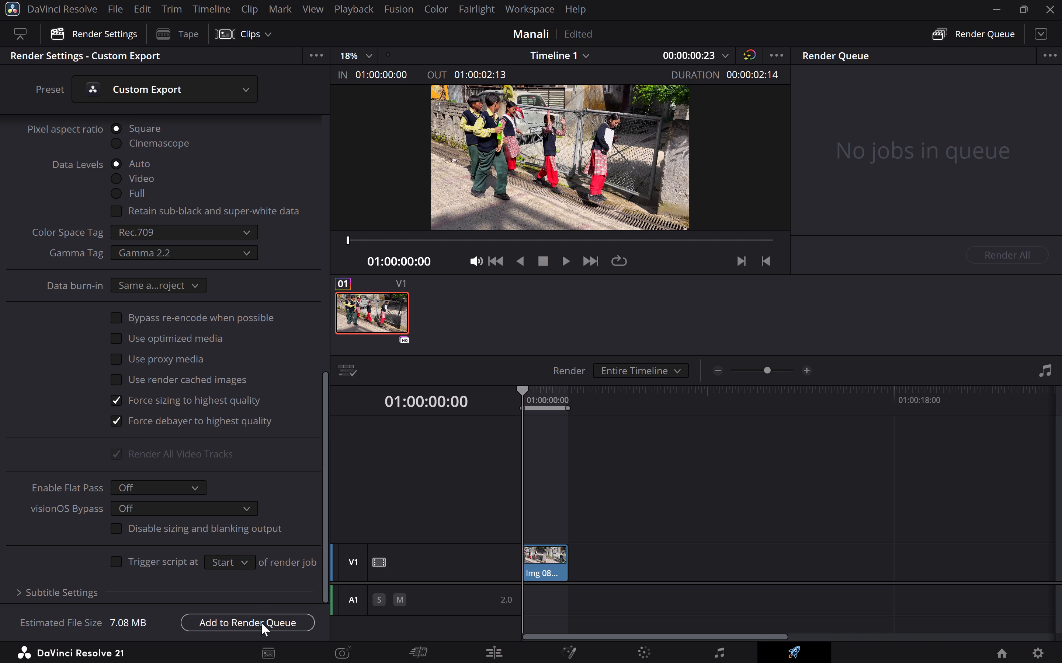
left_click(261, 623)
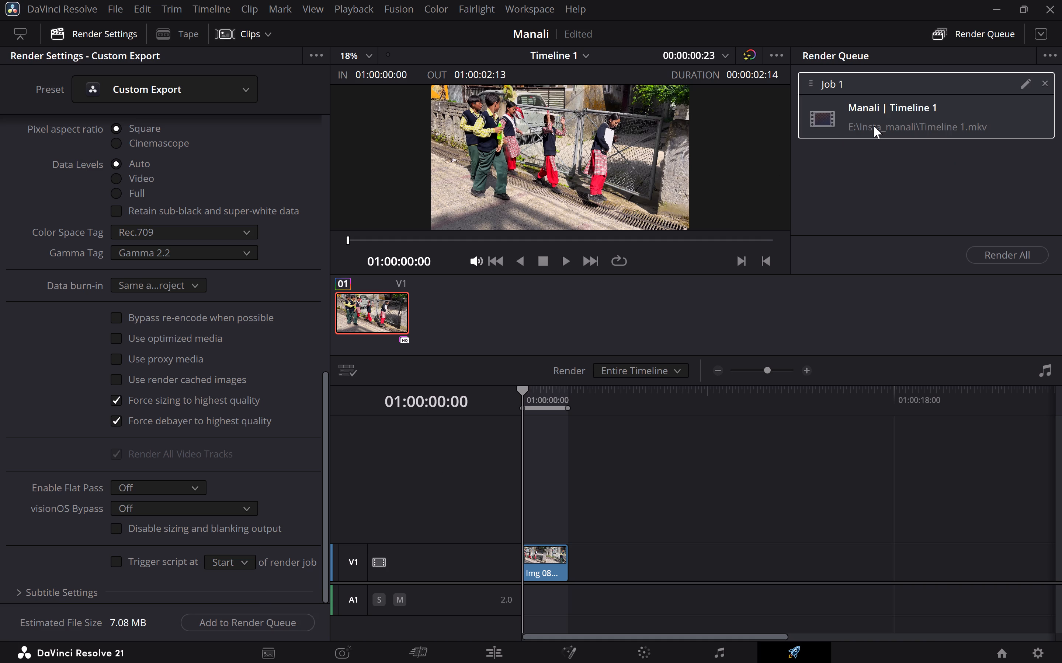
Change the video export format to MP4 in the custom render settings.
scroll(196, 277, "up", 1)
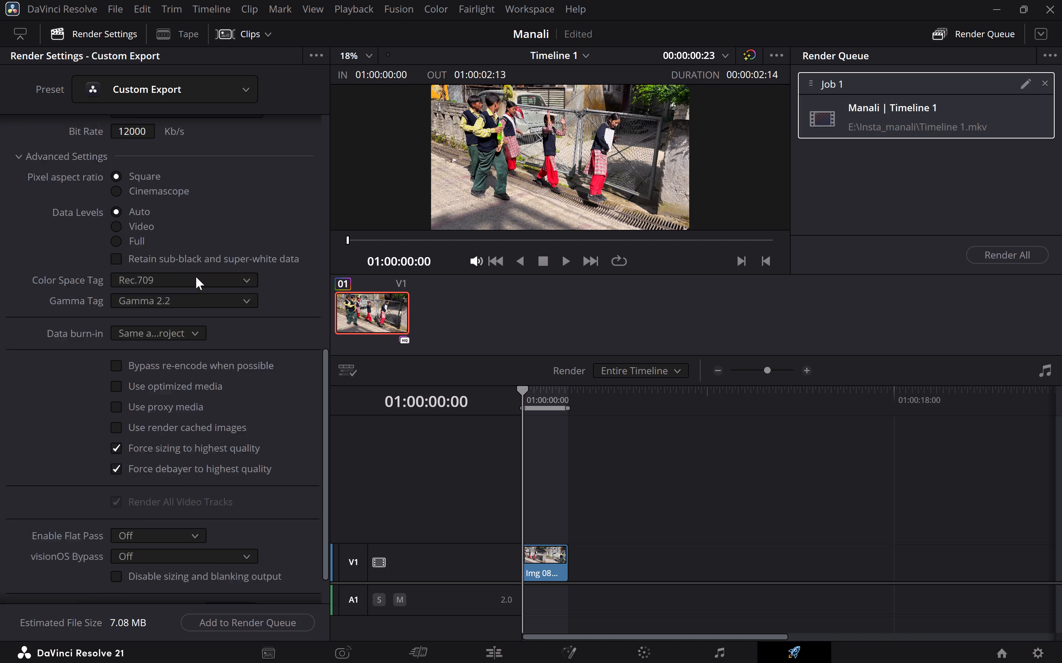
scroll(196, 277, "up", 3)
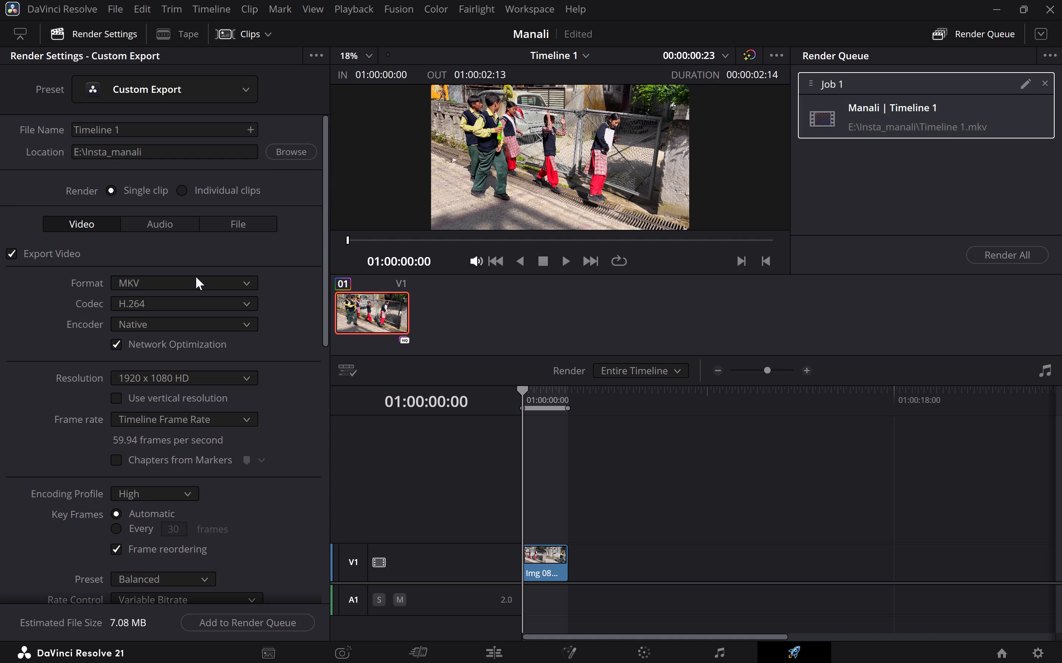
scroll(196, 277, "up", 1)
left_click(189, 286)
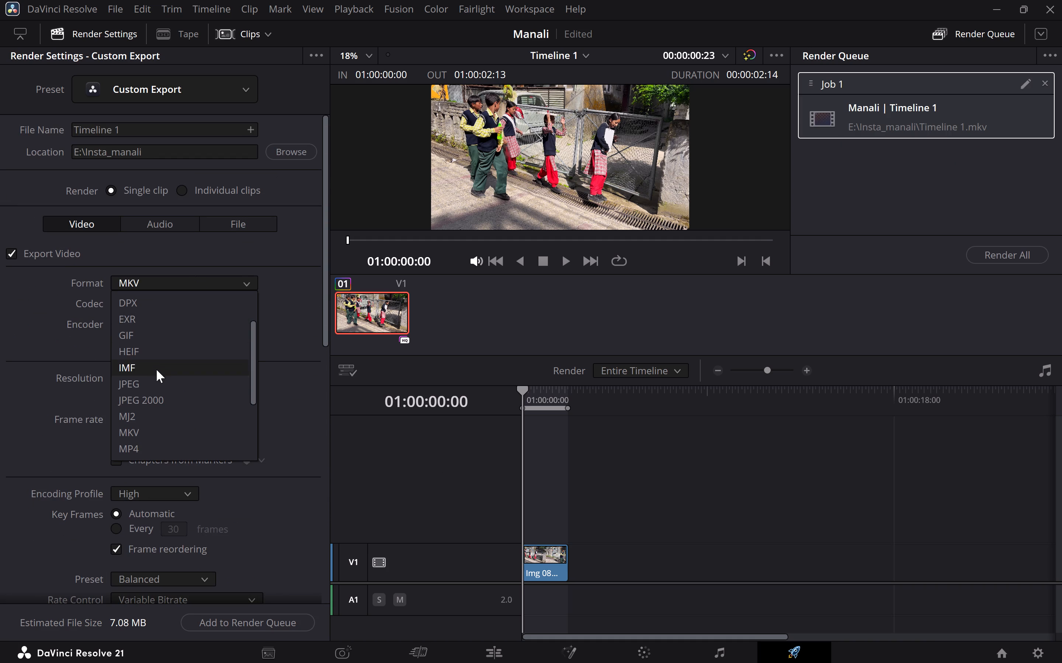
left_click(140, 447)
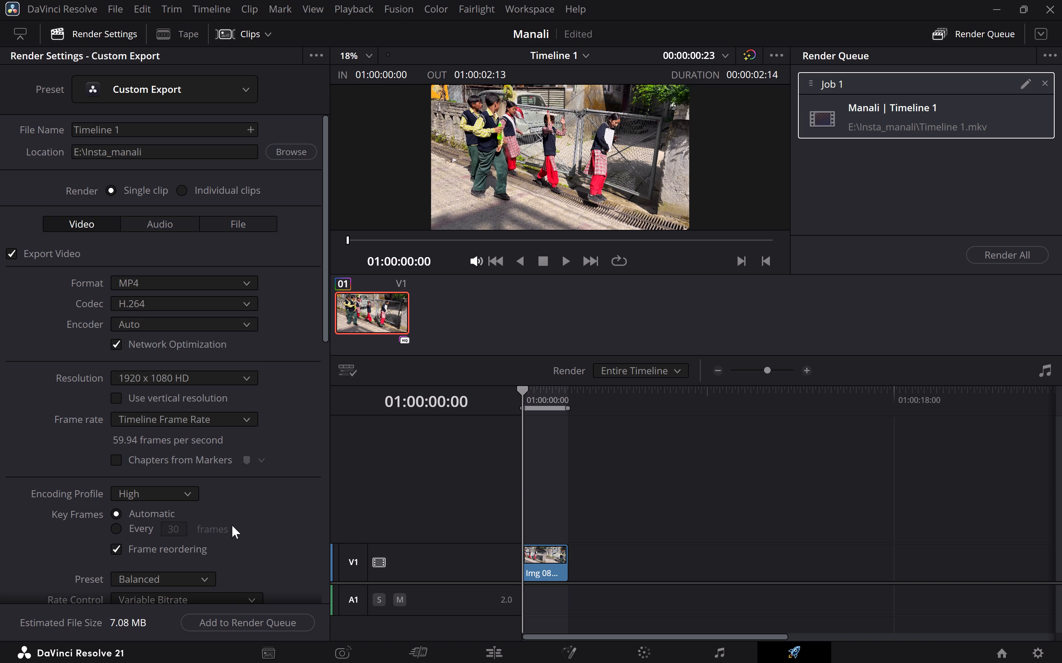
Add the MP4 export of Timeline 1 to the render queue and remove the earlier MKV job.
scroll(232, 525, "down", 2)
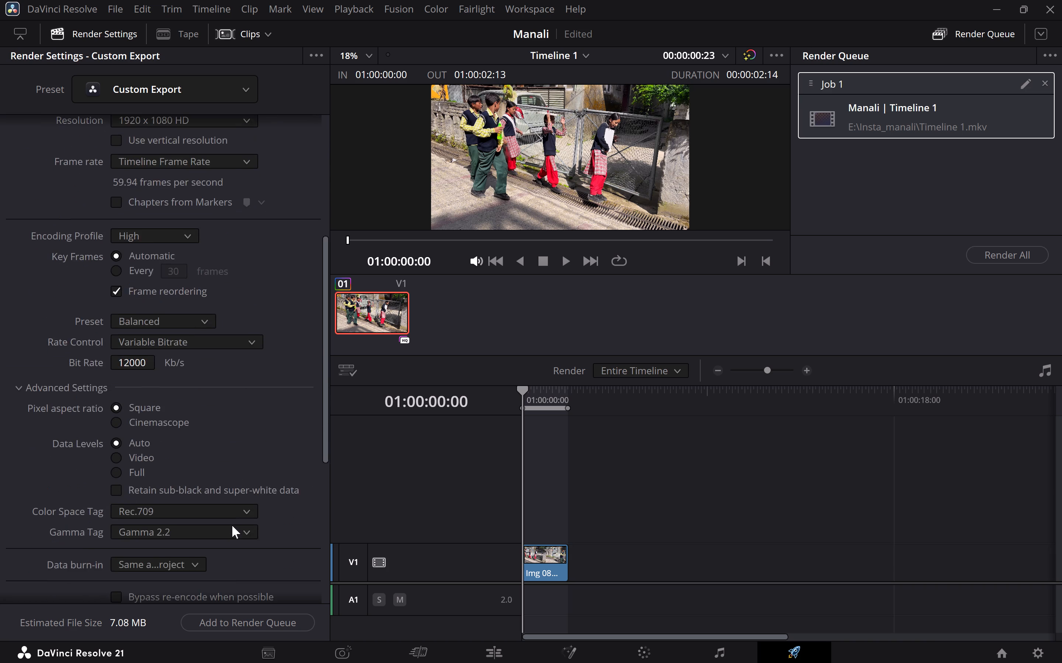
scroll(232, 525, "down", 2)
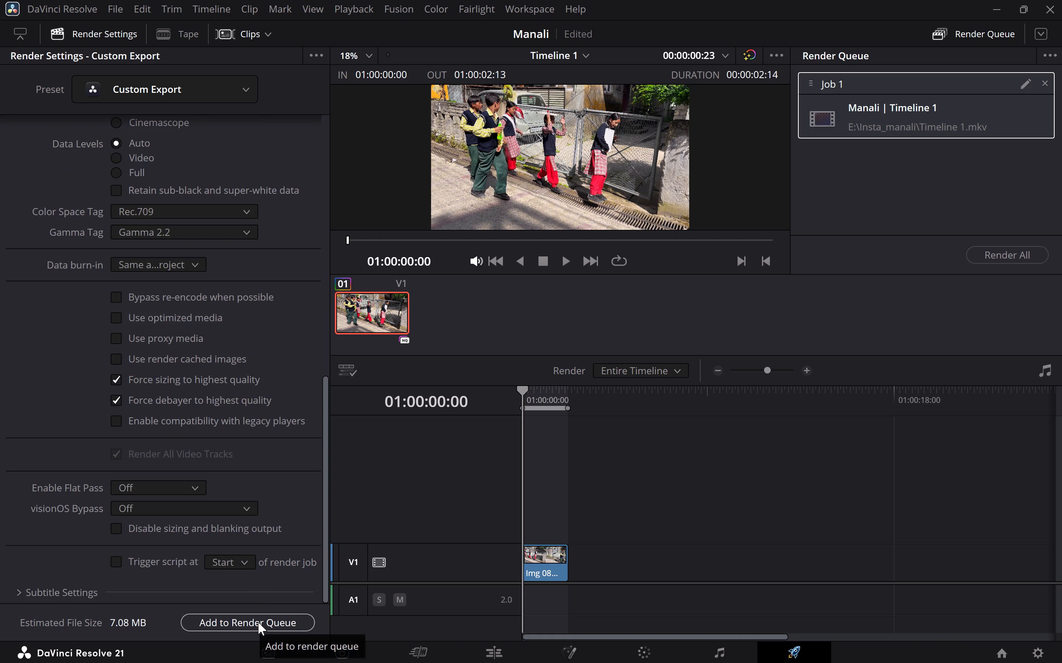
scroll(231, 469, "up", 1)
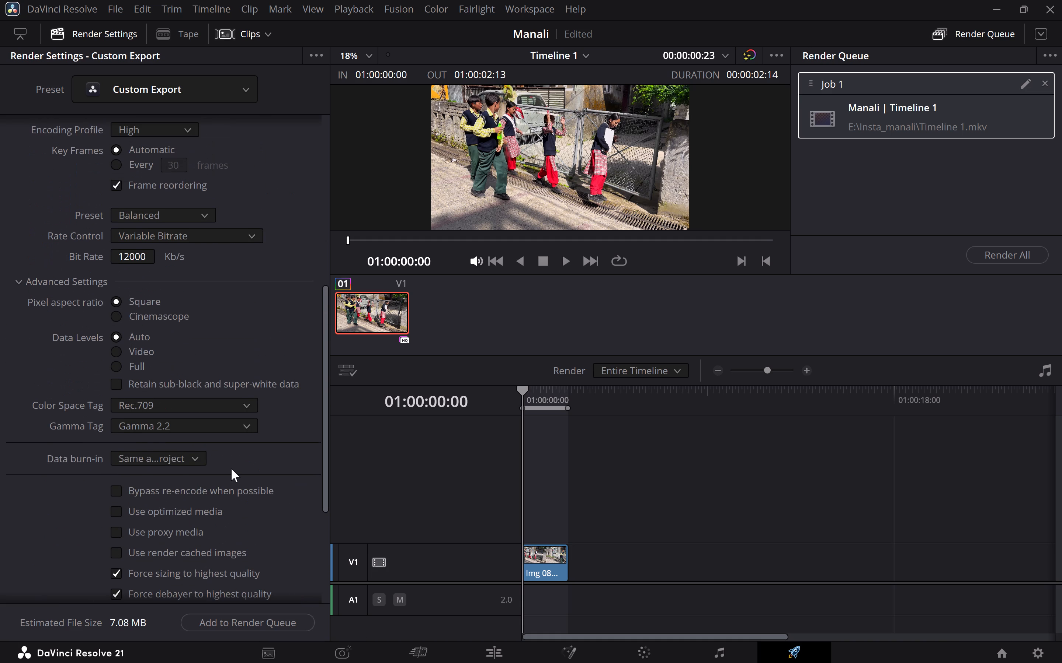
scroll(231, 469, "down", 1)
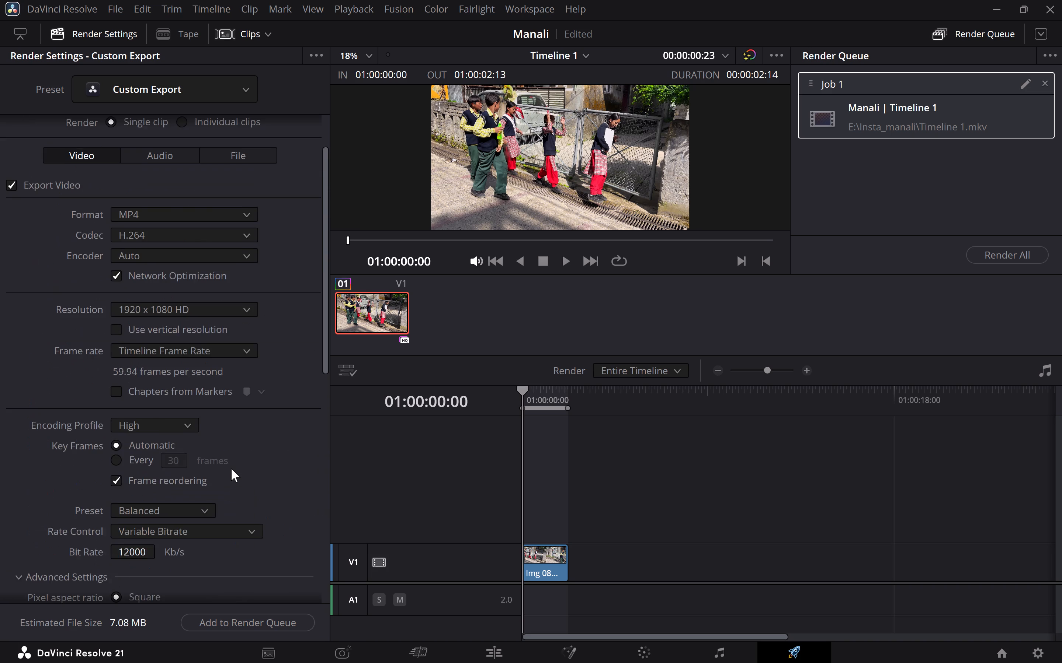
scroll(231, 469, "down", 1)
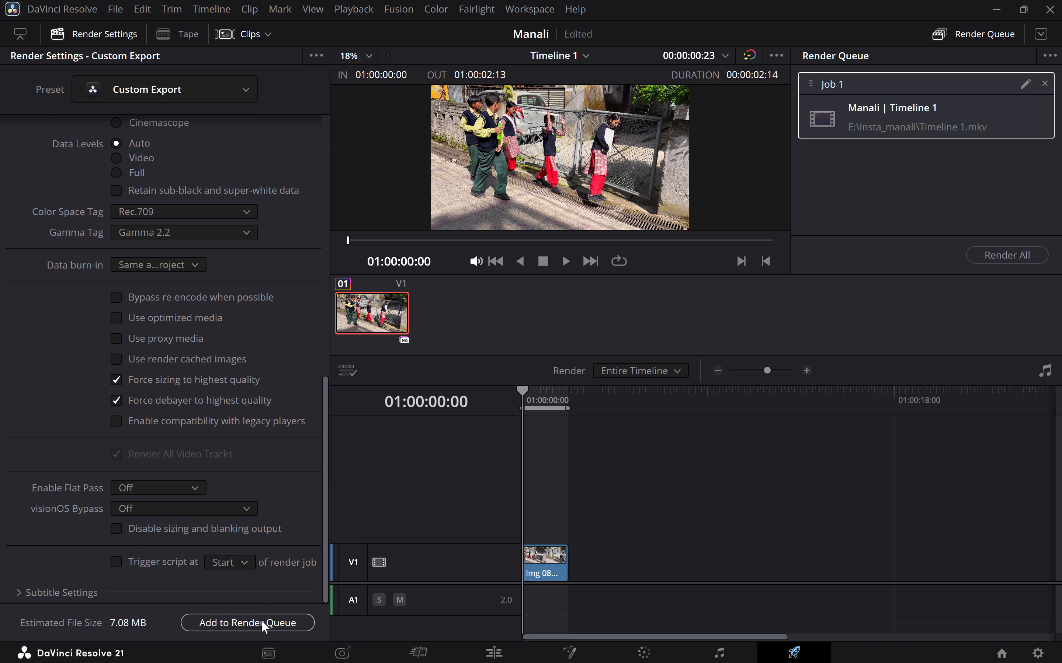
left_click(261, 623)
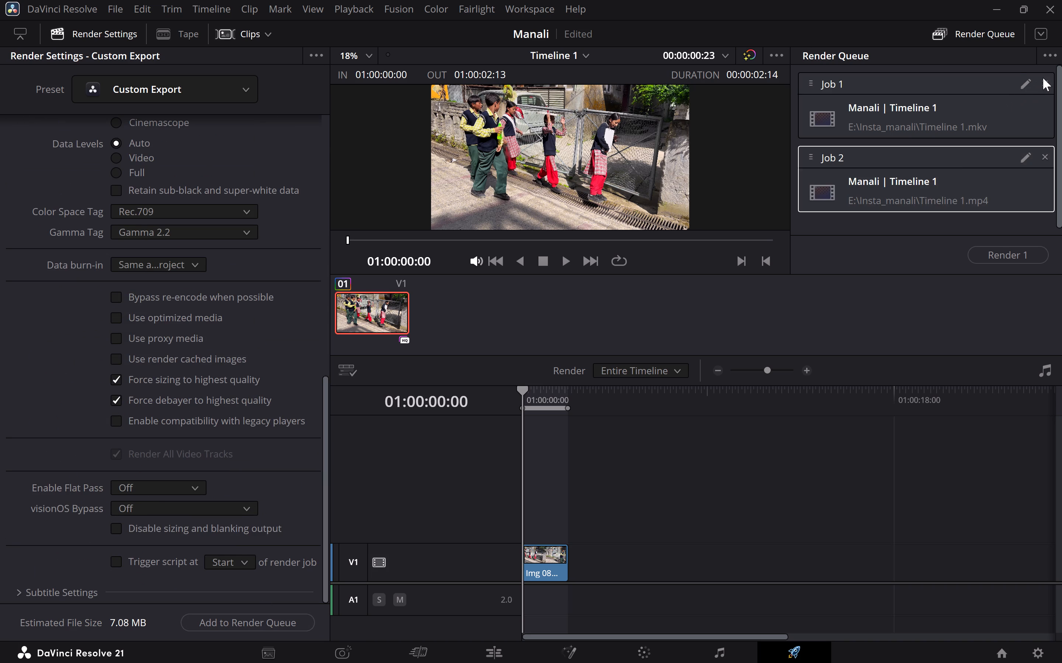
left_click(1045, 84)
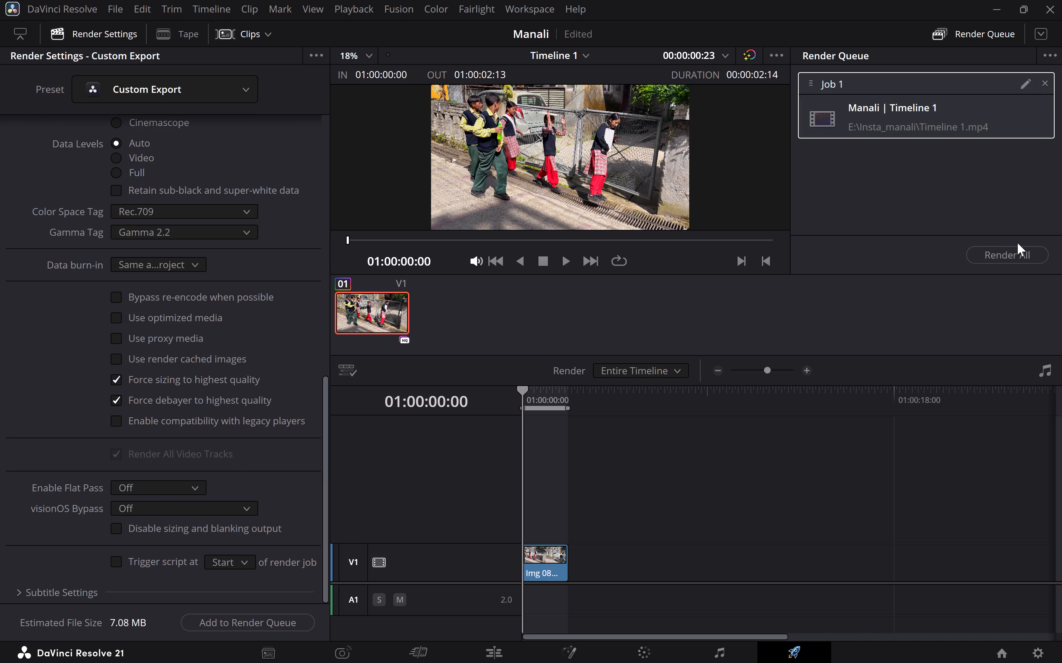
Render the queued MP4 job.
left_click(1014, 252)
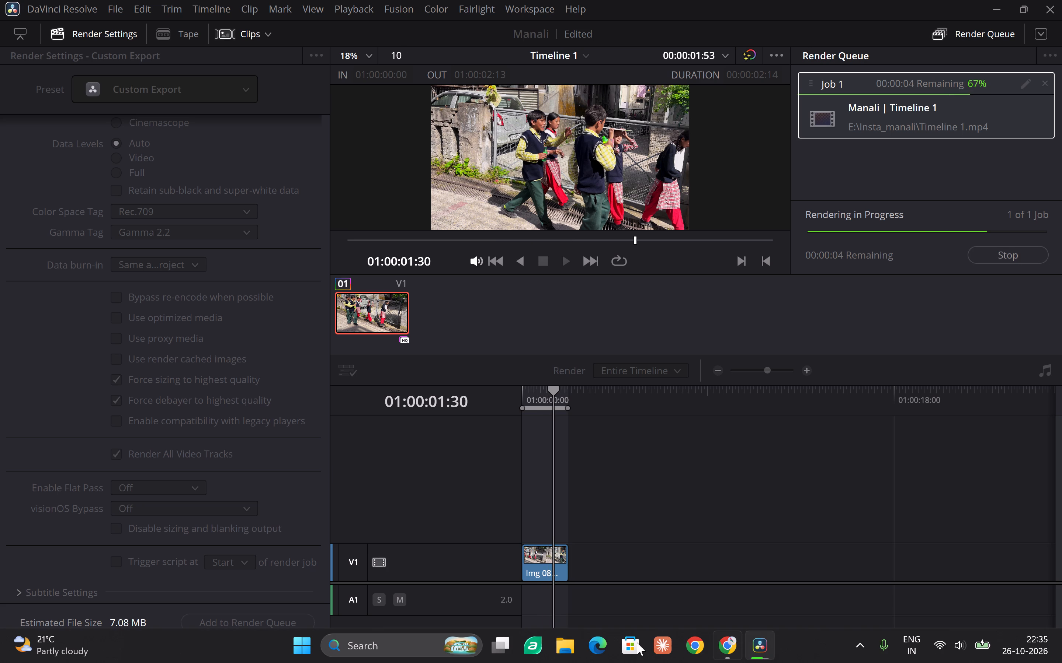
In File Explorer, find the Insta_manali folder on New Volume (E:) and open the rendered Timeline 1.mp4.
left_click(562, 652)
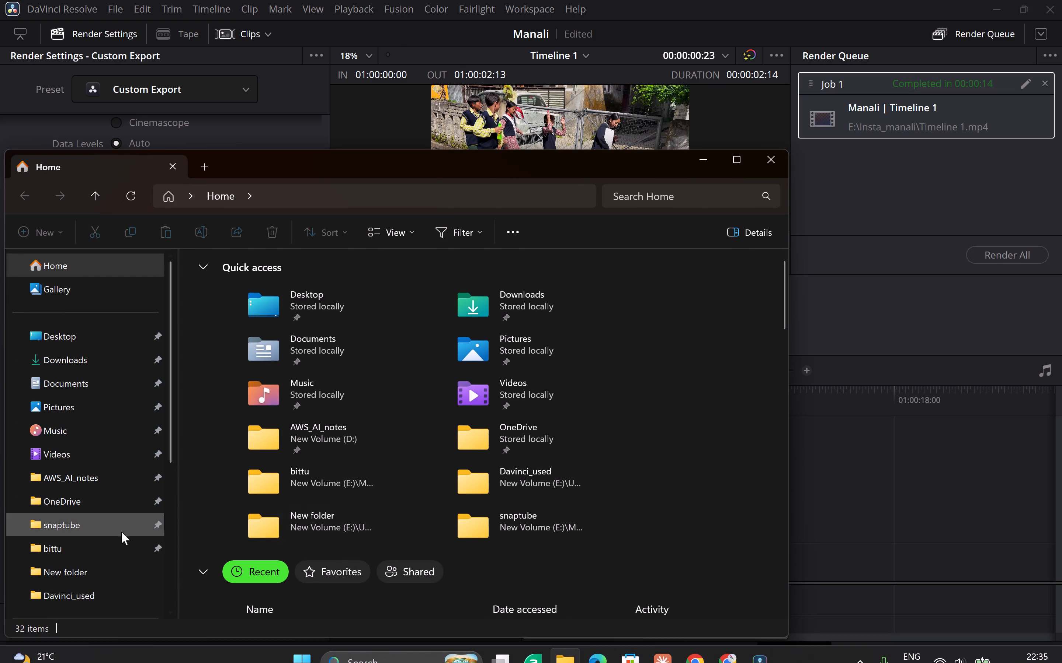
scroll(83, 574, "down", 2)
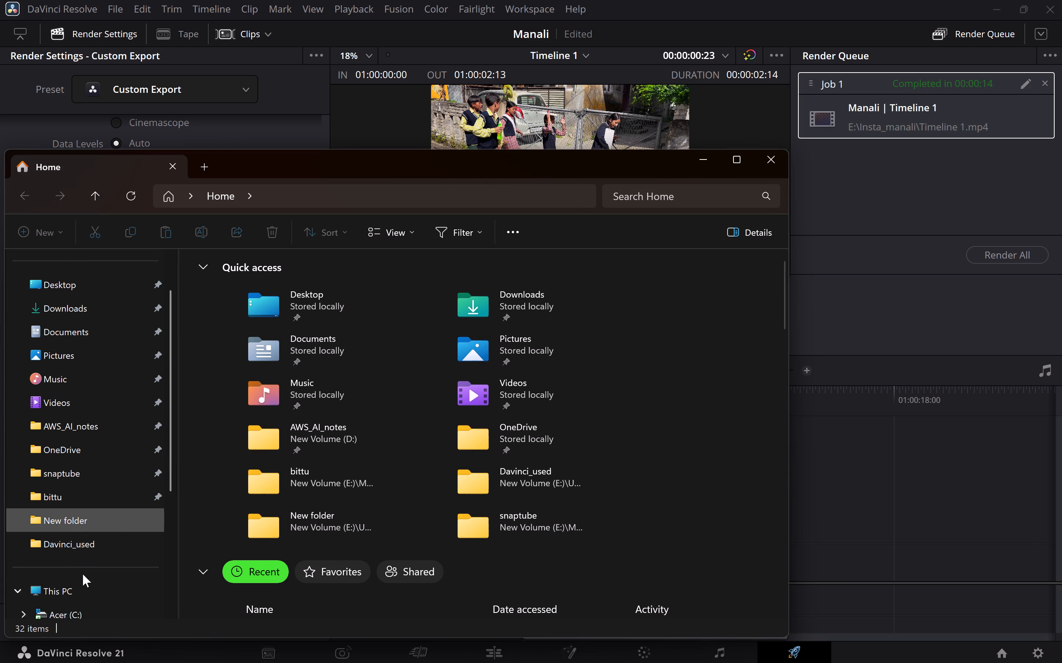
scroll(83, 574, "down", 2)
left_click(89, 563)
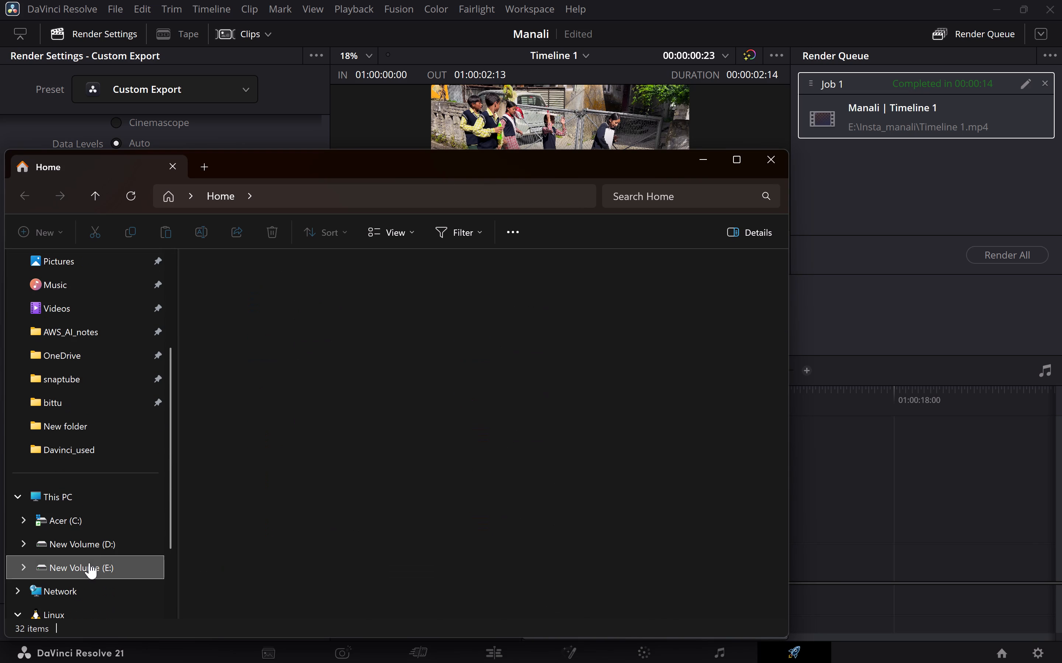
scroll(311, 456, "down", 1)
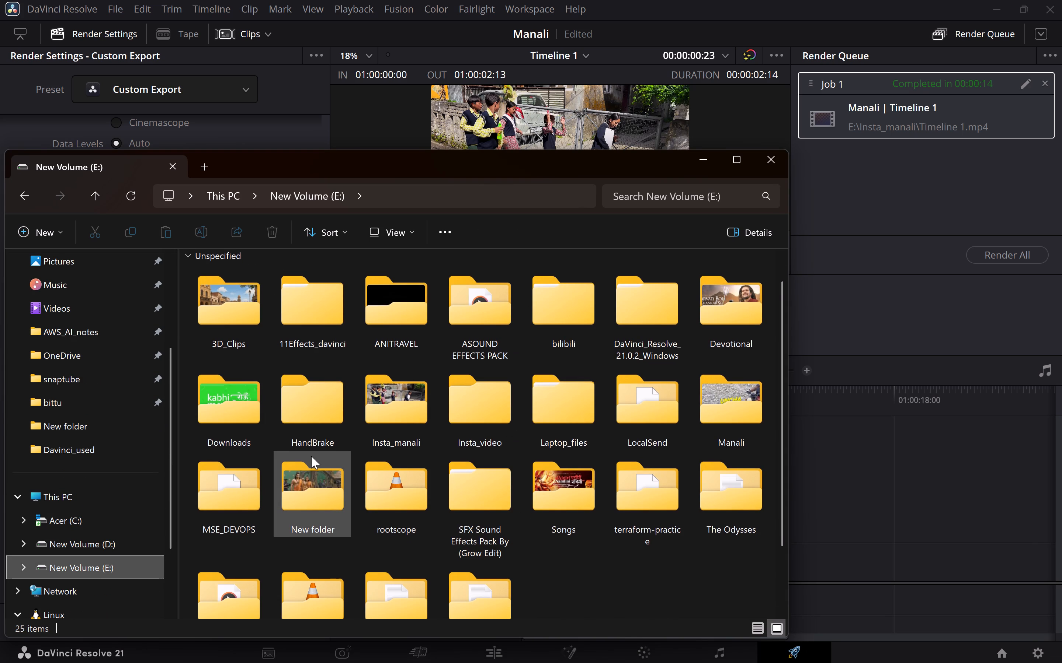
scroll(311, 456, "down", 1)
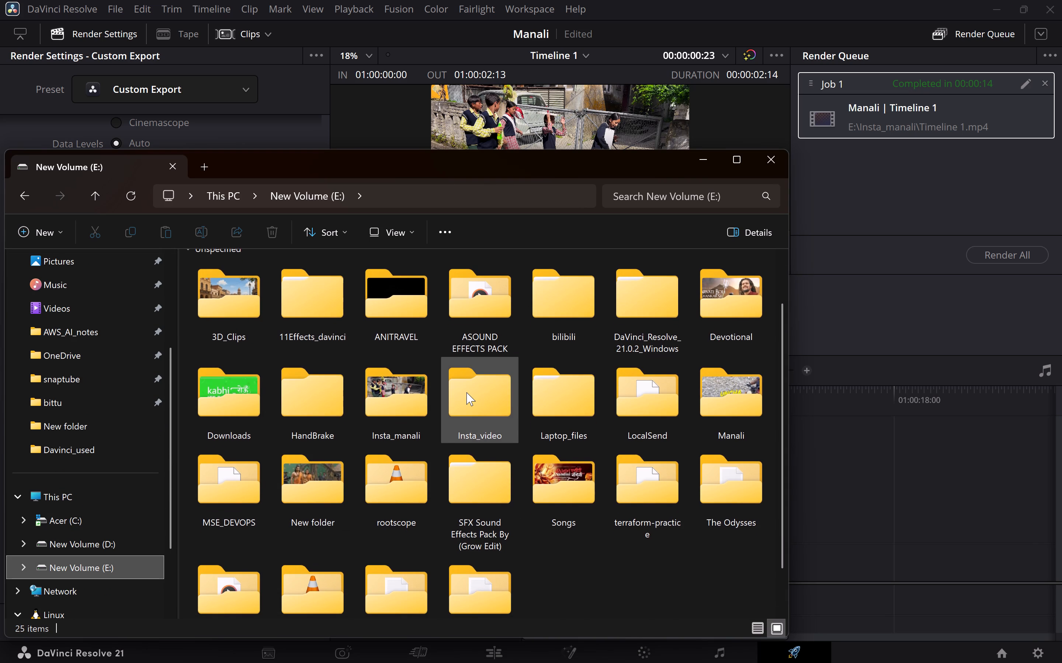
double_click(466, 392)
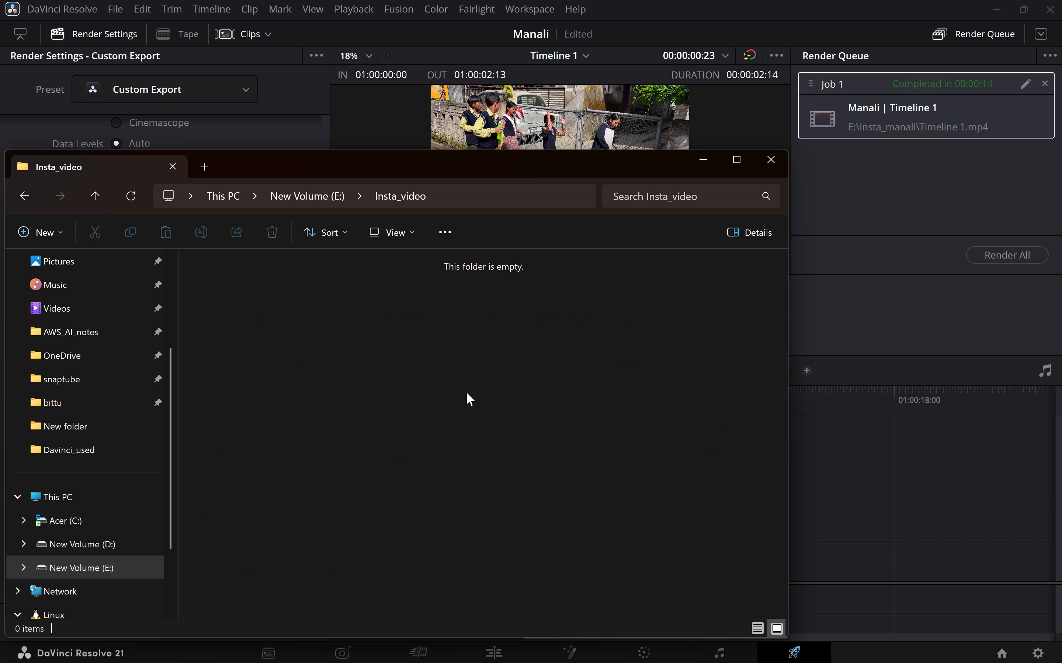
left_click(24, 205)
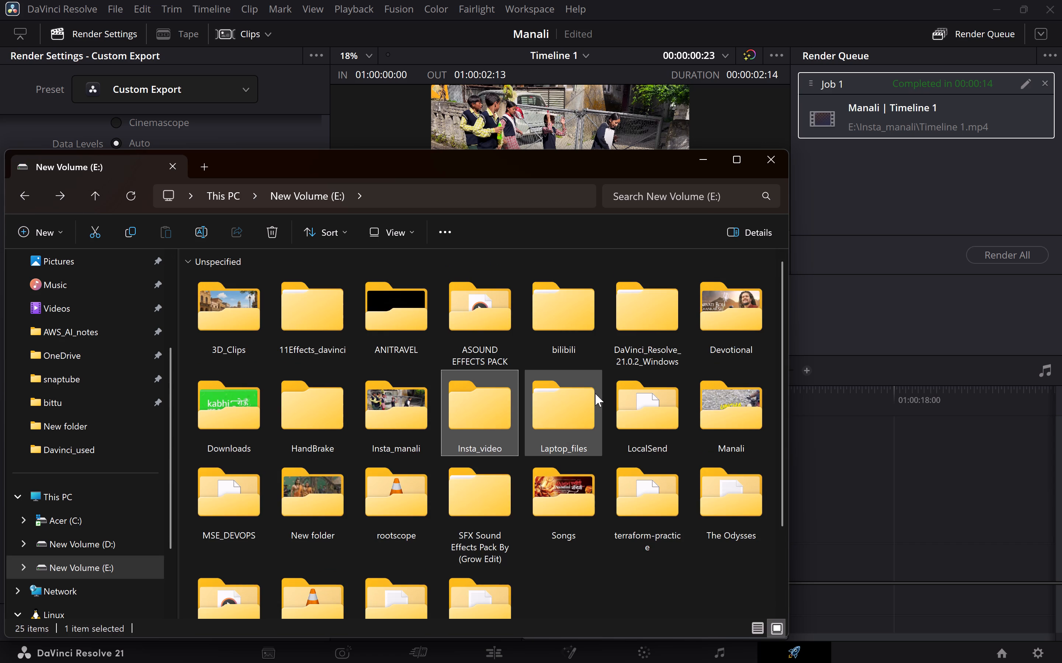
double_click(376, 399)
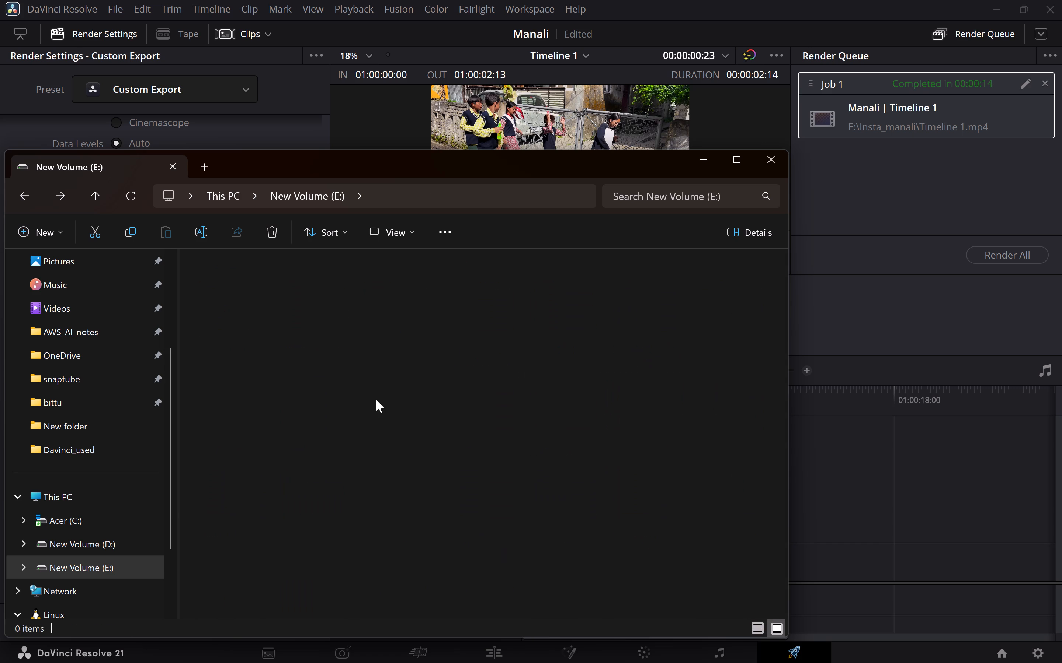
double_click(313, 317)
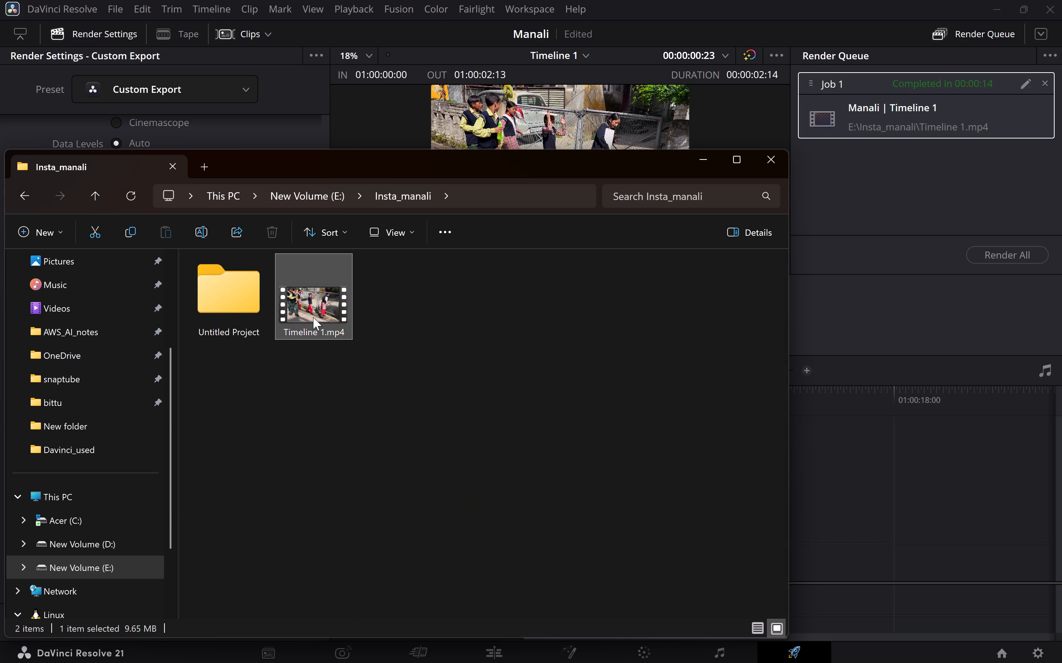
Enlarge the player and replay Timeline 1.mp4 from the beginning several times to review the rendered footage.
left_click(885, 161)
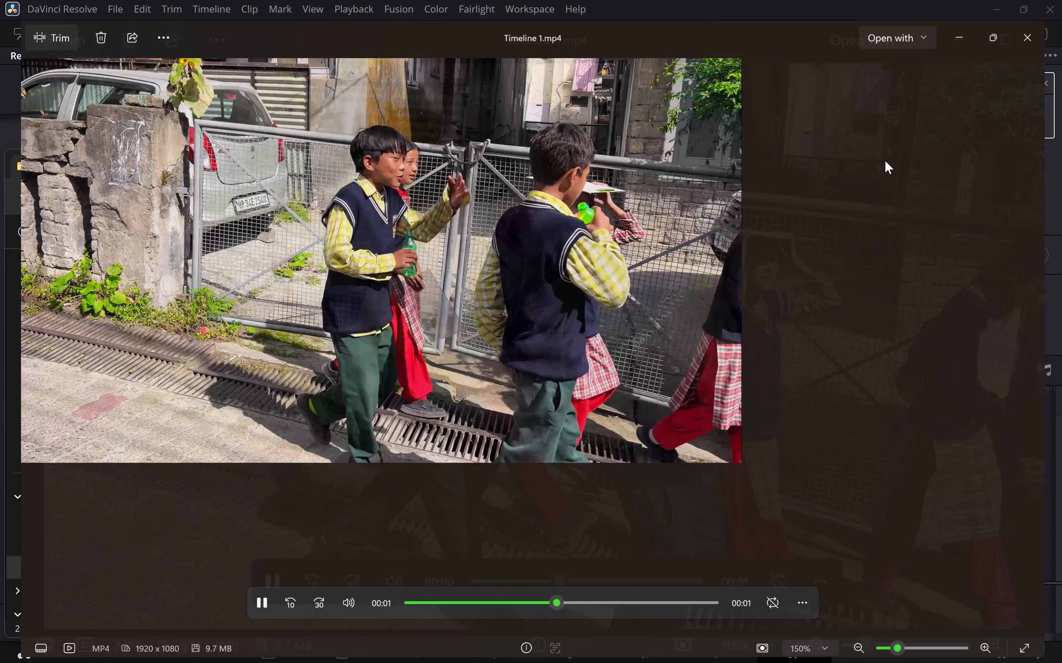
left_click(760, 243)
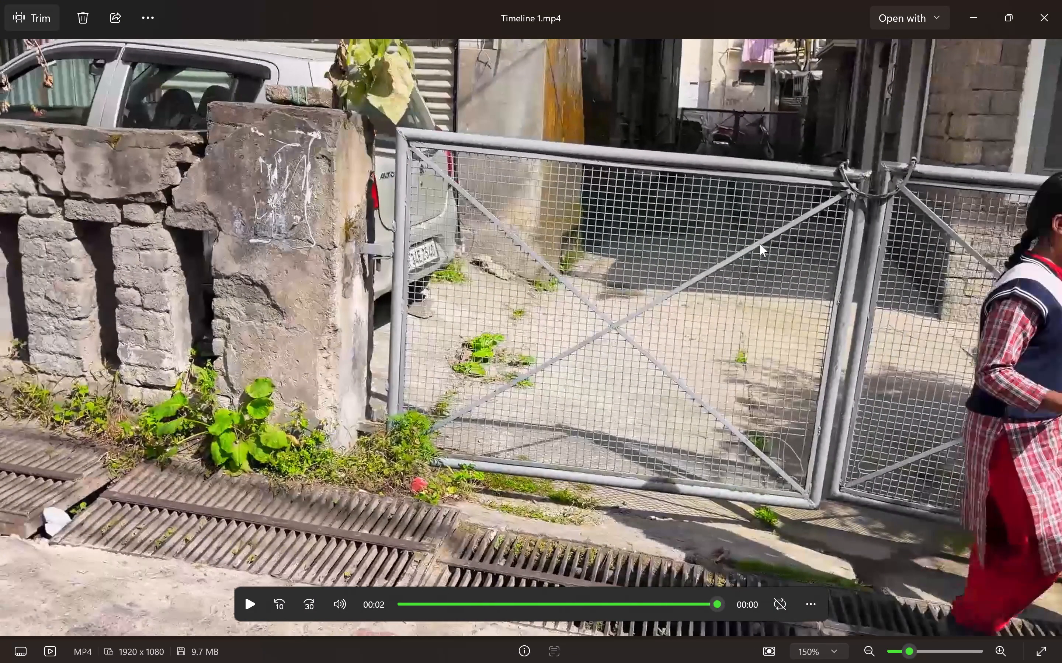
left_click(464, 611)
left_click_drag(501, 610, 410, 607)
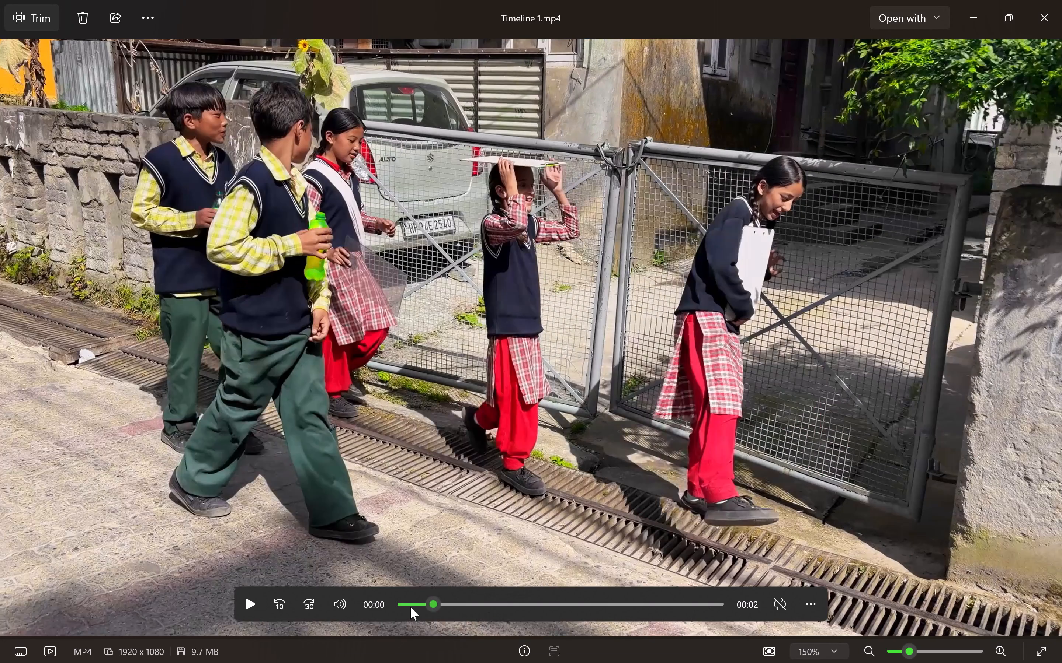
left_click_drag(410, 607, 362, 605)
key("space")
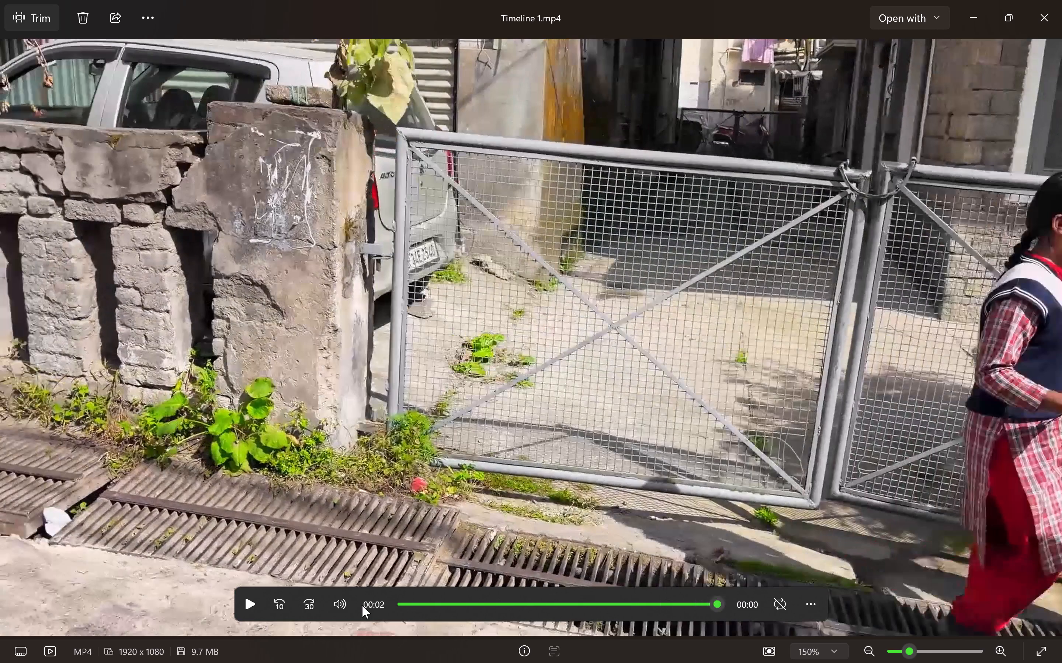
left_click_drag(435, 603, 364, 600)
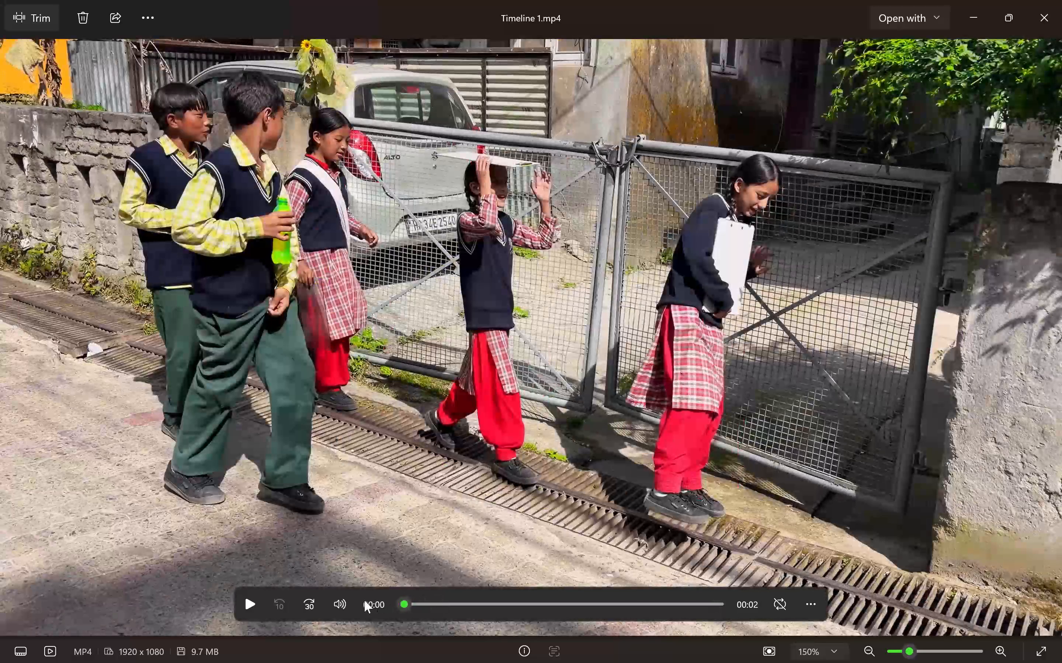
key("space")
key("space")
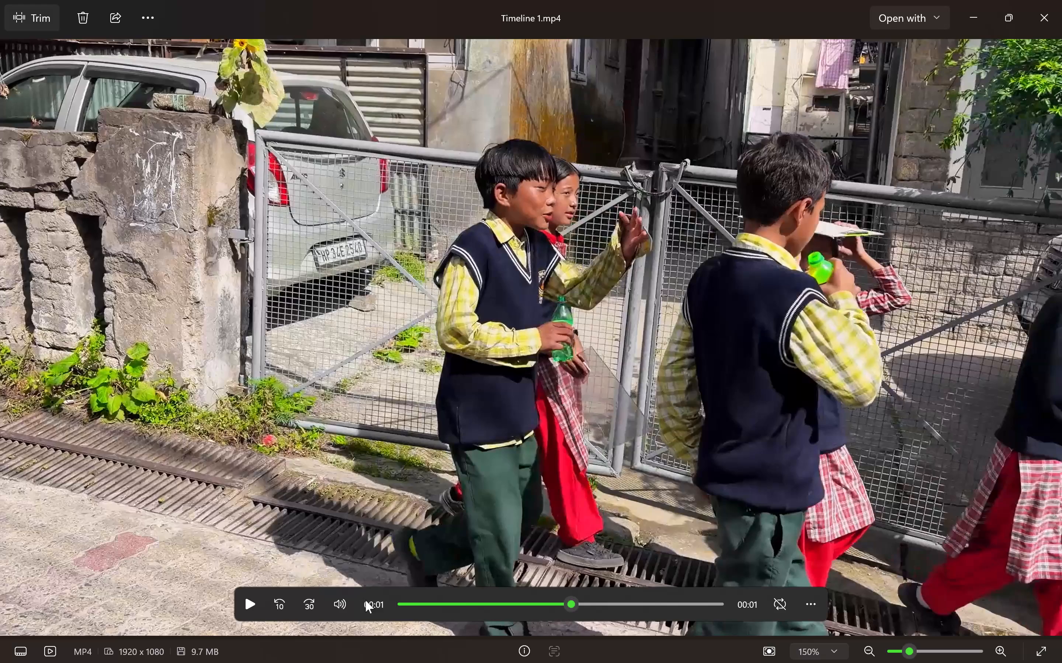
left_click_drag(419, 599, 353, 592)
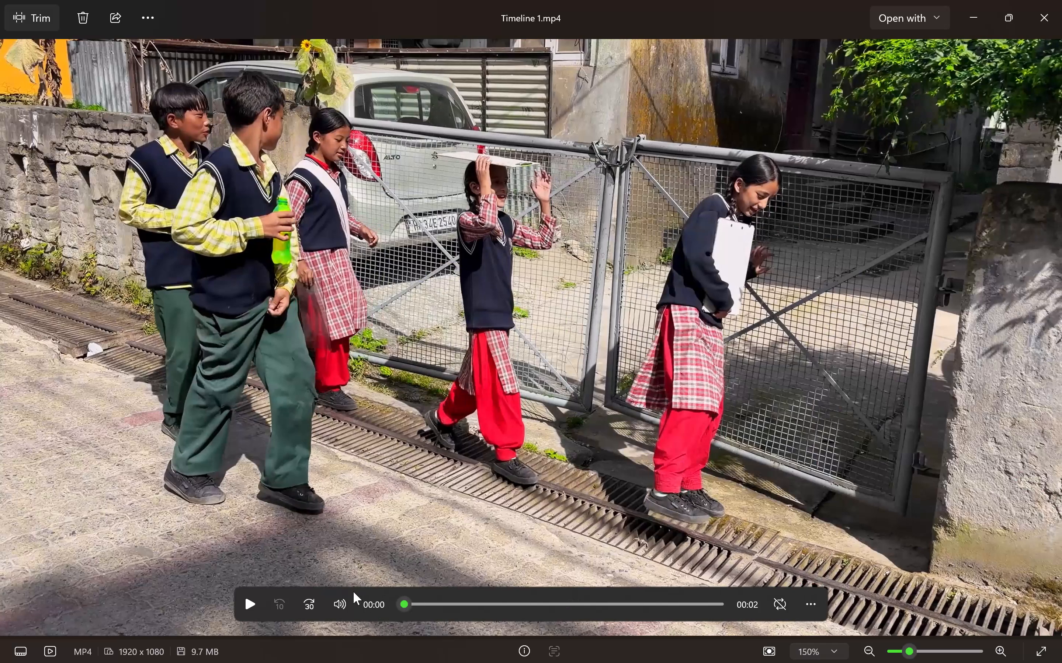
key("space")
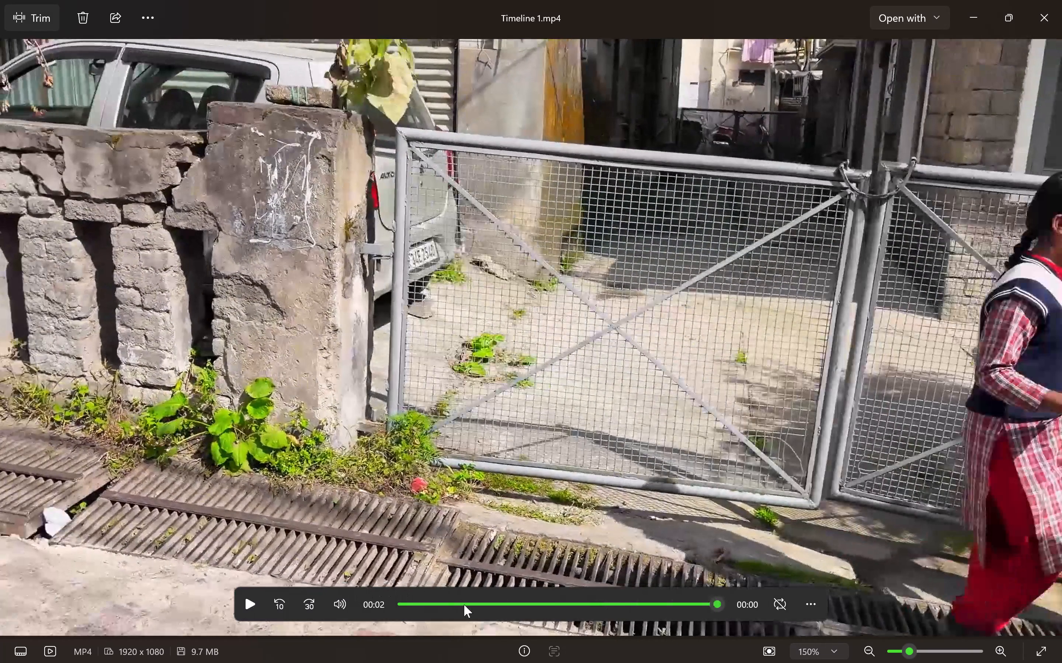
left_click_drag(464, 604, 375, 596)
key("space")
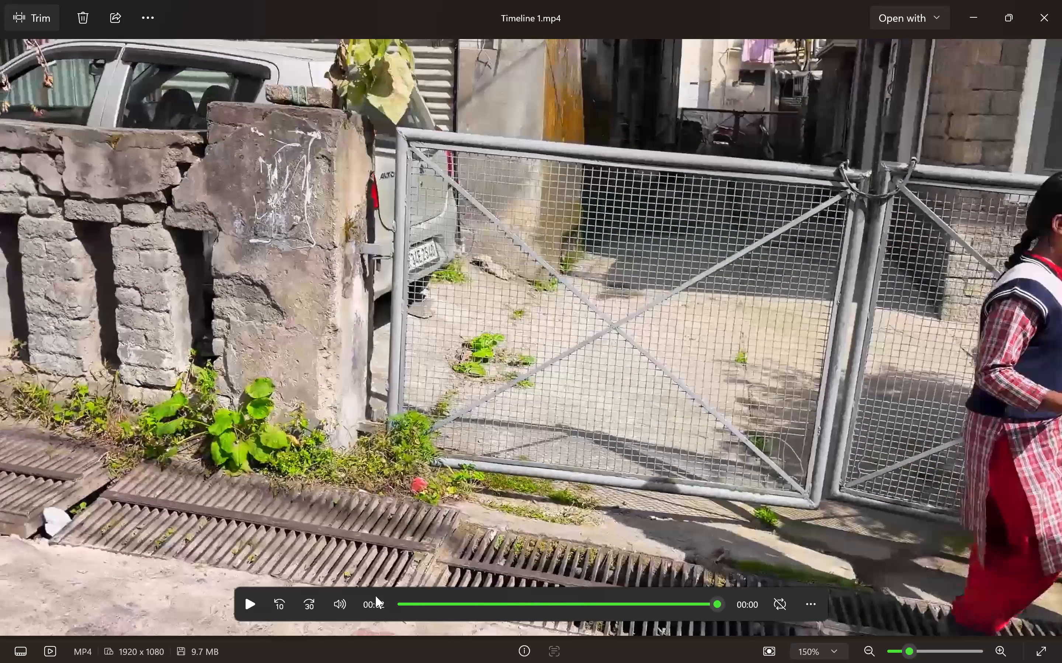
left_click_drag(417, 604, 382, 601)
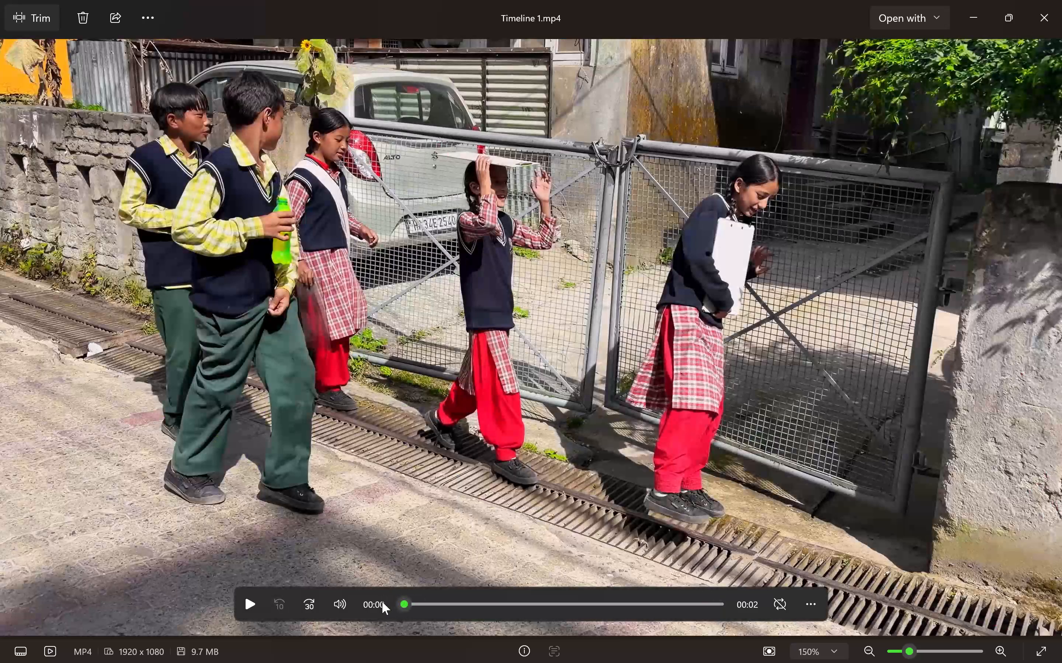
key("space")
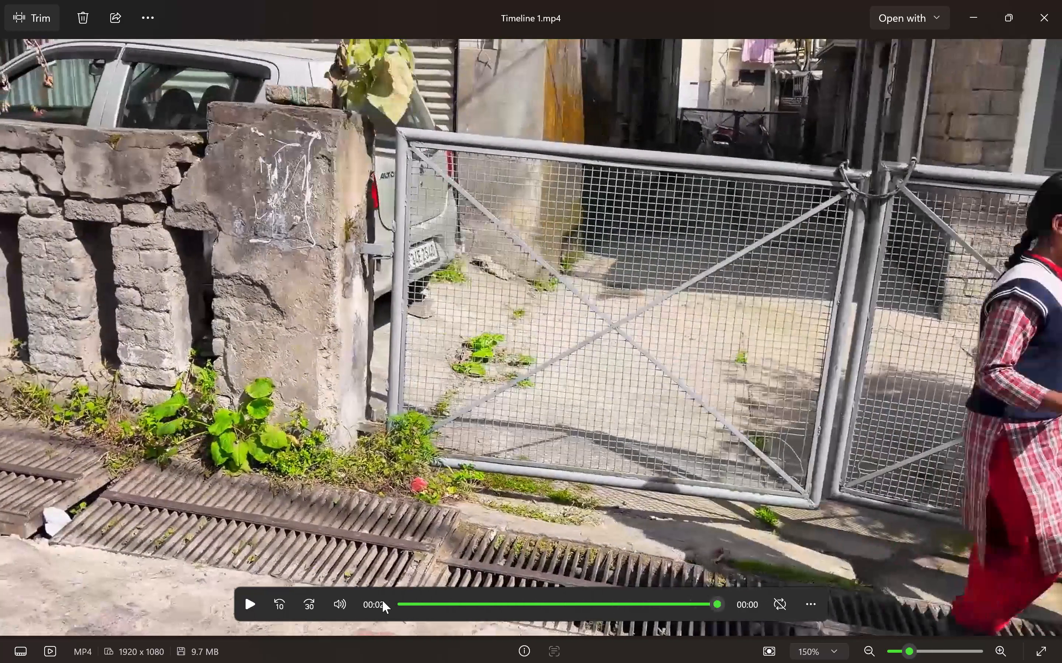
left_click_drag(408, 600, 376, 603)
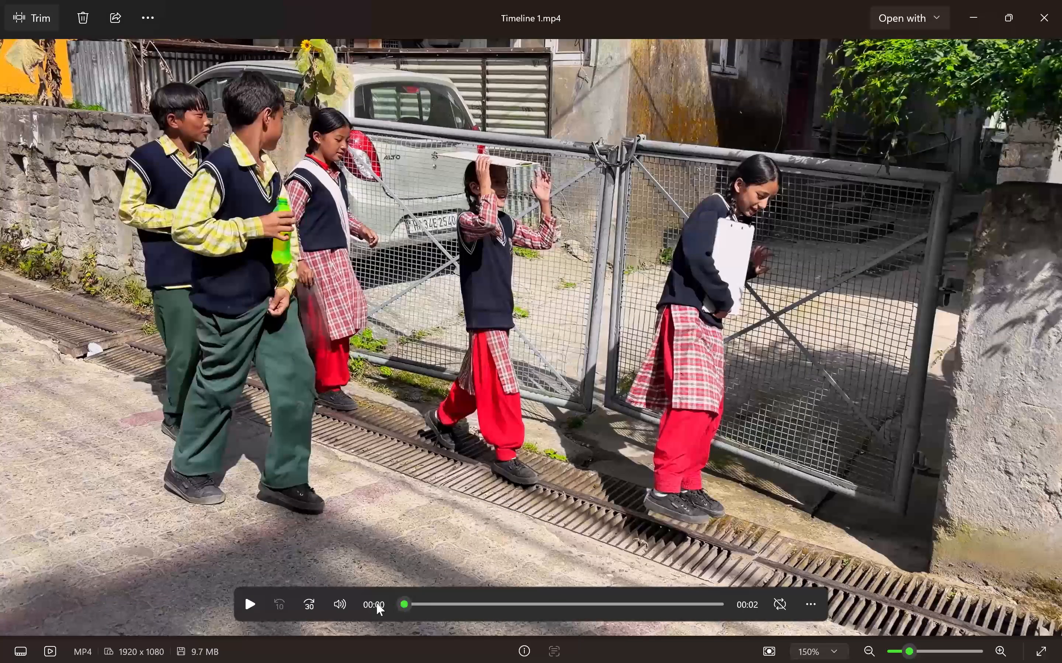
key("space")
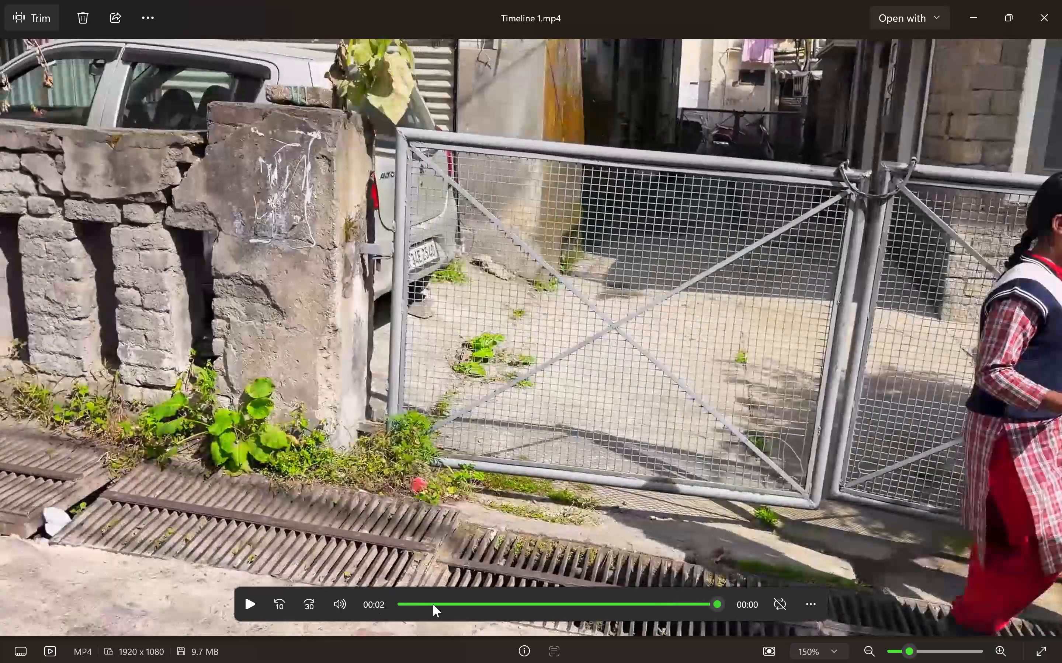
Replay Timeline 1.mp4 from the beginning a few more times, and close the video player and the Insta_manali folder window.
left_click_drag(433, 604, 390, 604)
key("space")
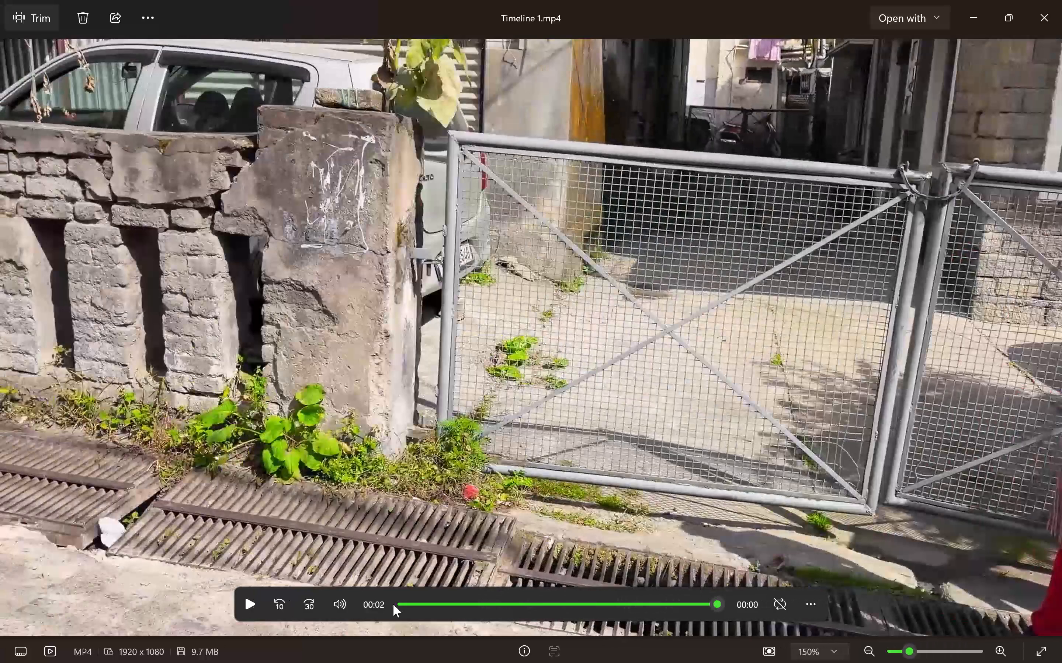
left_click_drag(426, 606, 370, 606)
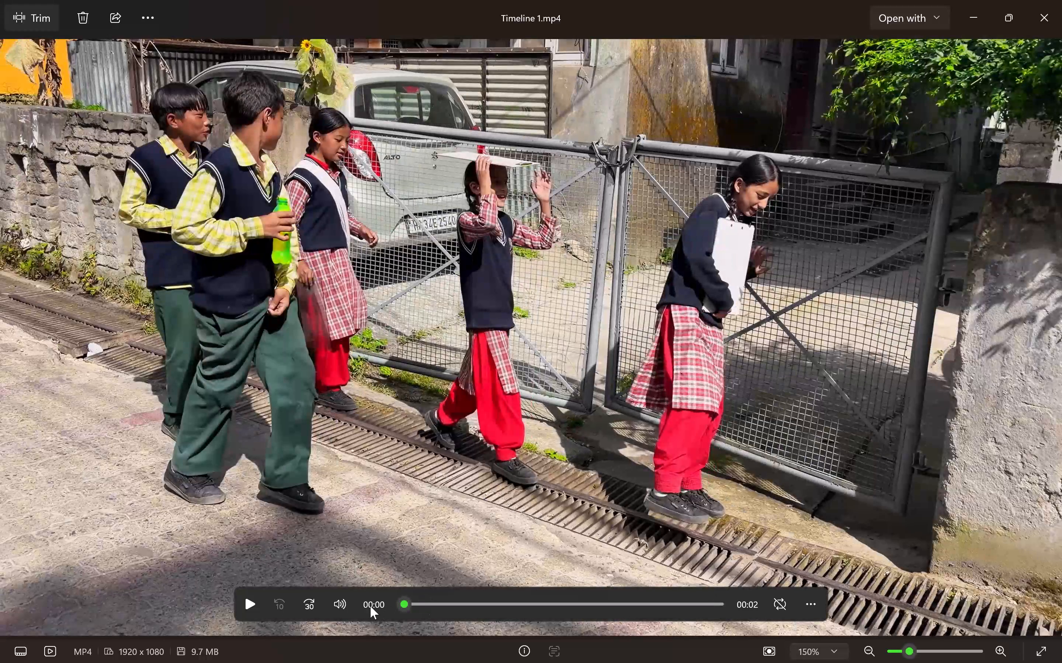
key("space")
key("space")
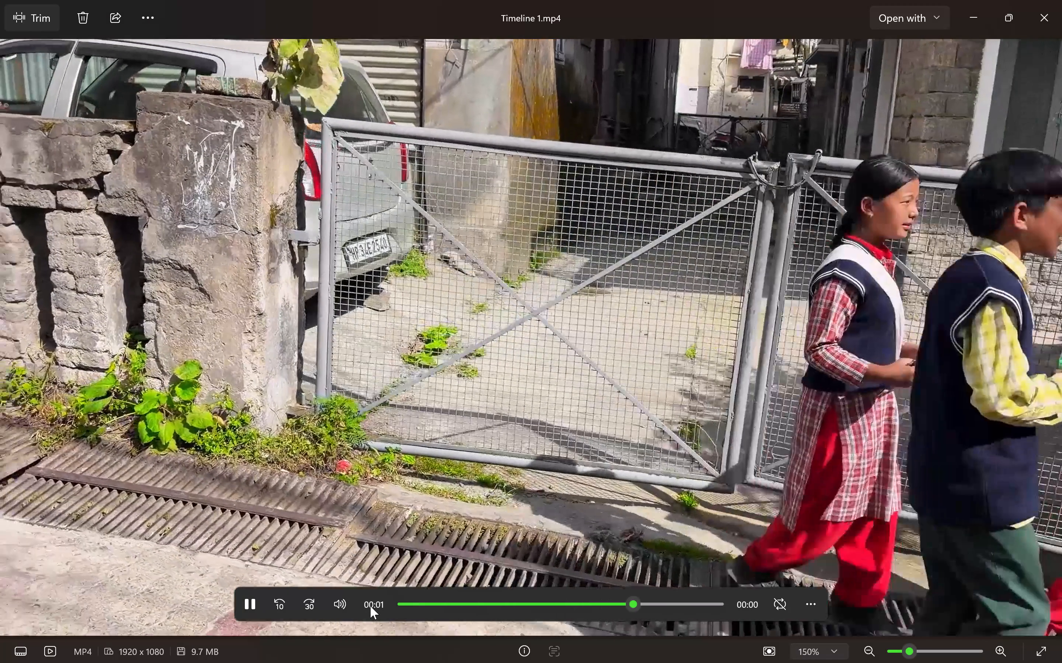
left_click_drag(437, 603, 369, 599)
key("space")
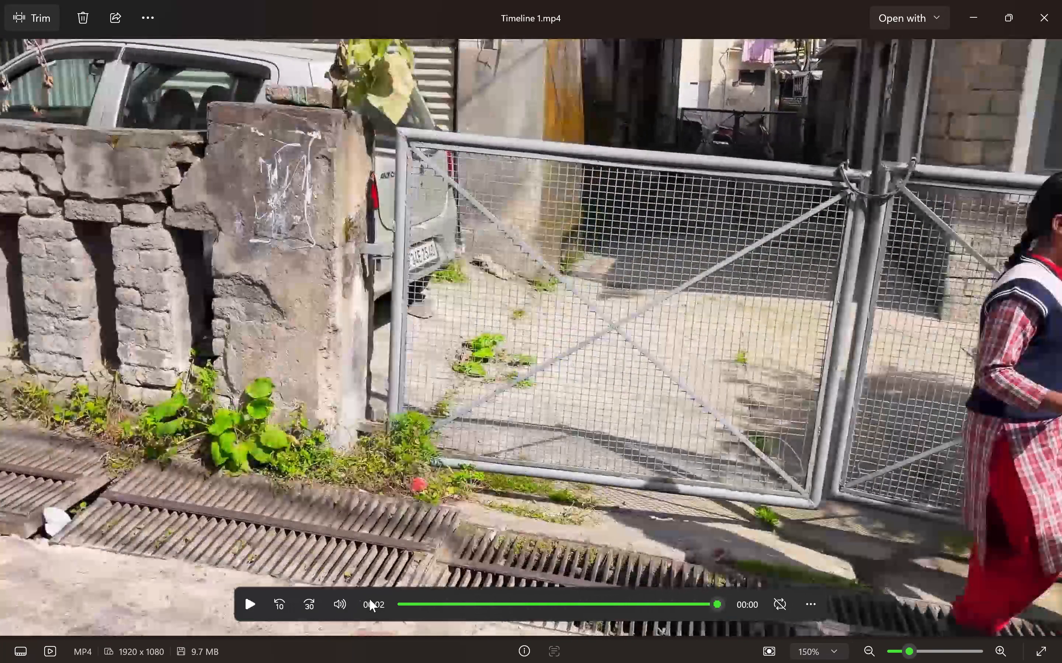
left_click(1037, 14)
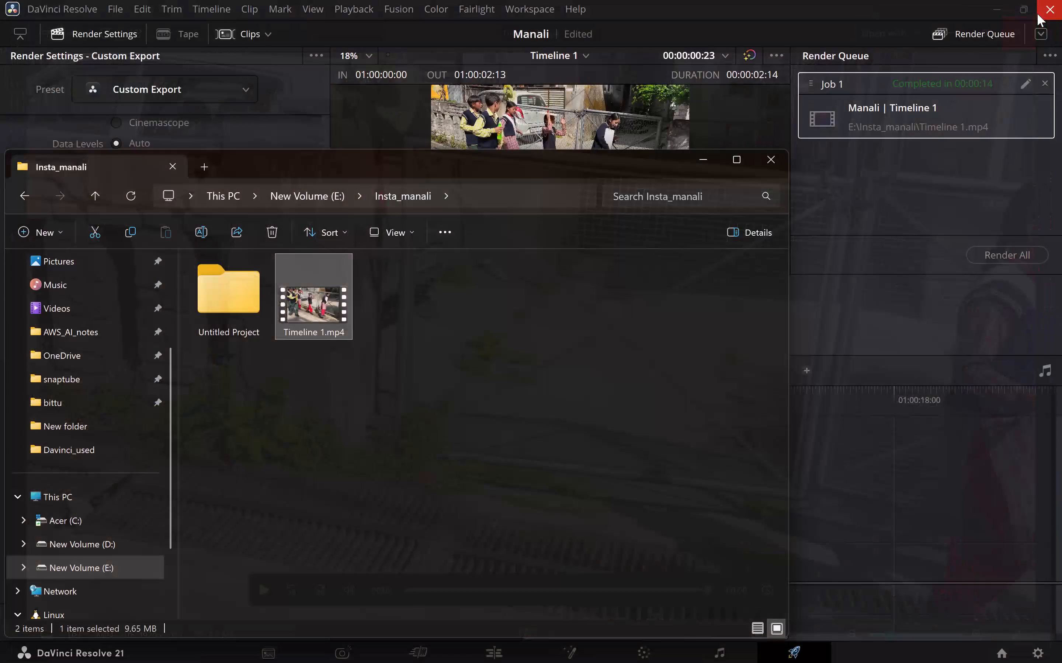
left_click(770, 155)
Open the Color page in DaVinci Resolve and play part of the graded clip to compare it with the rendered video.
left_click(504, 649)
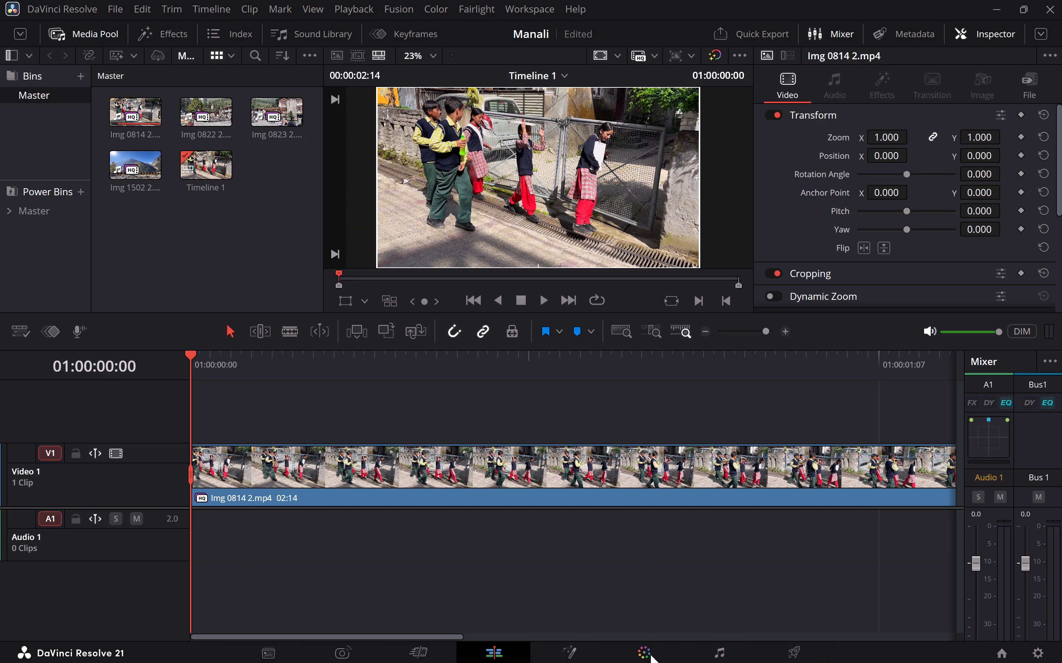
left_click(650, 655)
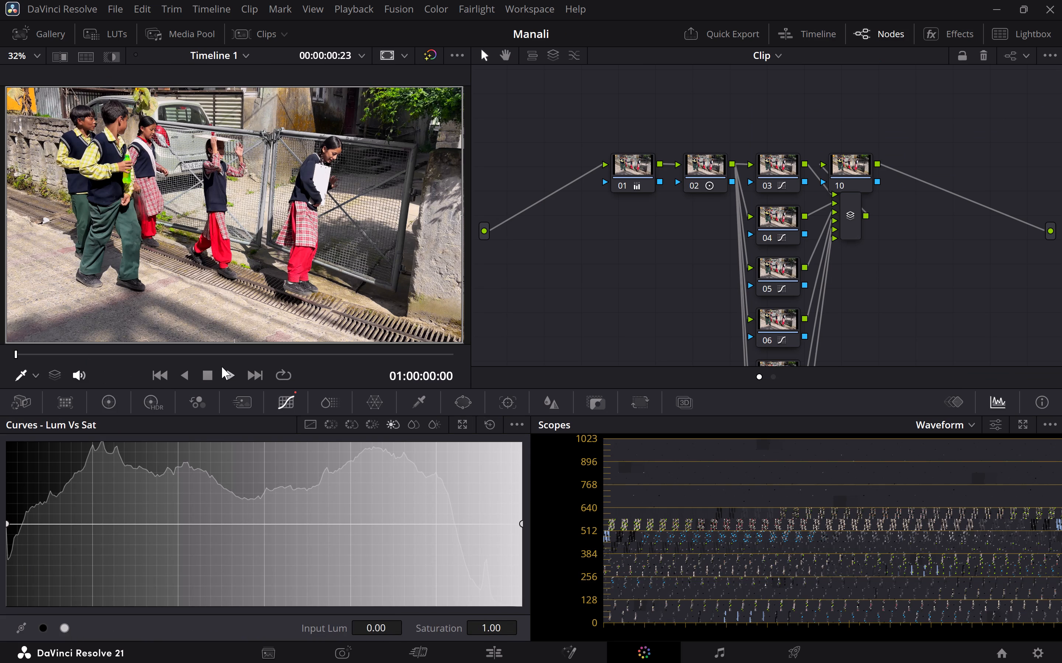
key("space")
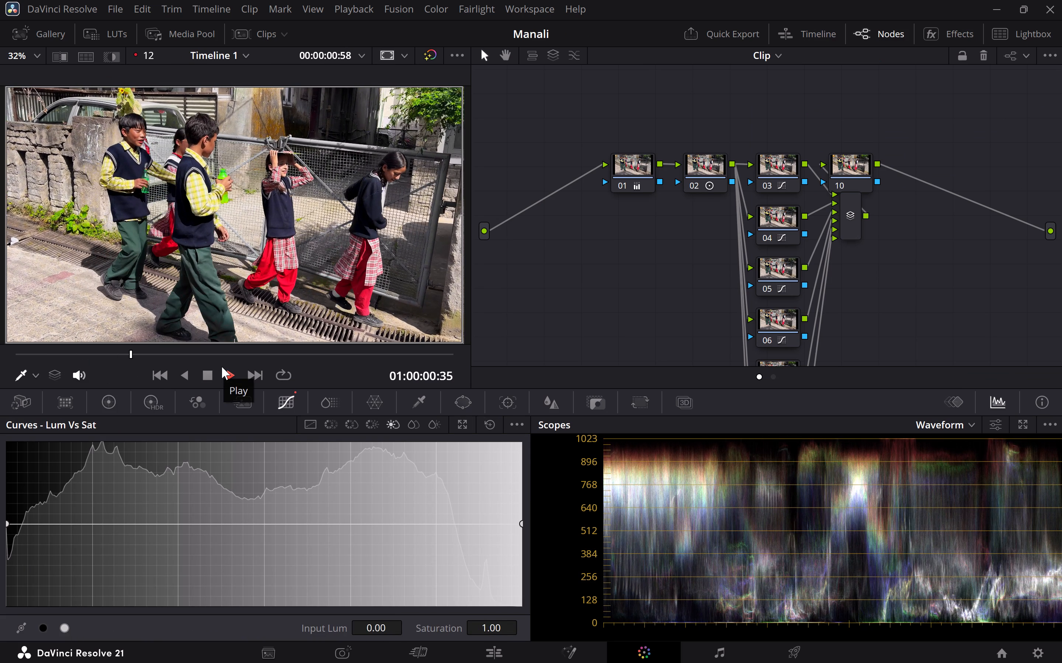
key("space")
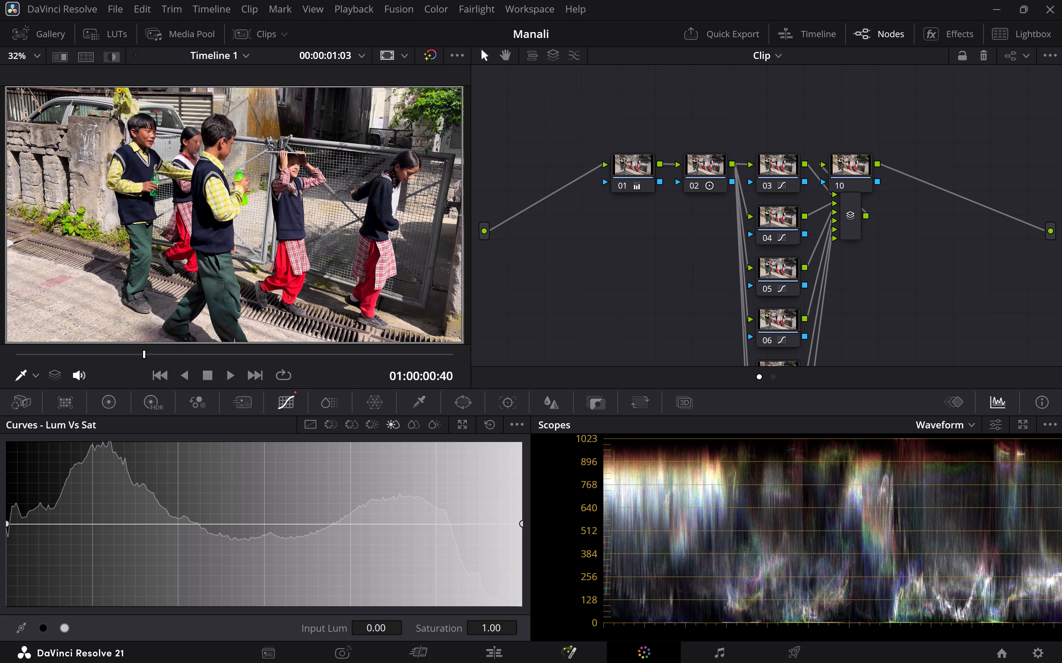
Inspect the detailed file properties of Timeline 1.mp4 in the Insta_manali folder on New Volume (E:), and close File Explorer.
left_click(567, 646)
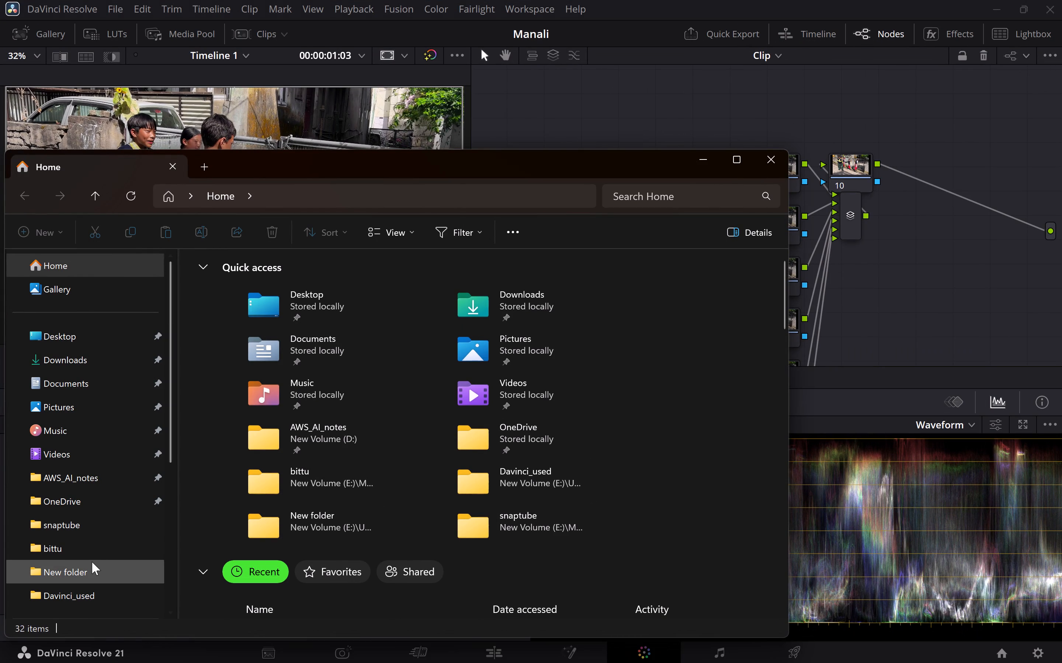
scroll(92, 562, "down", 3)
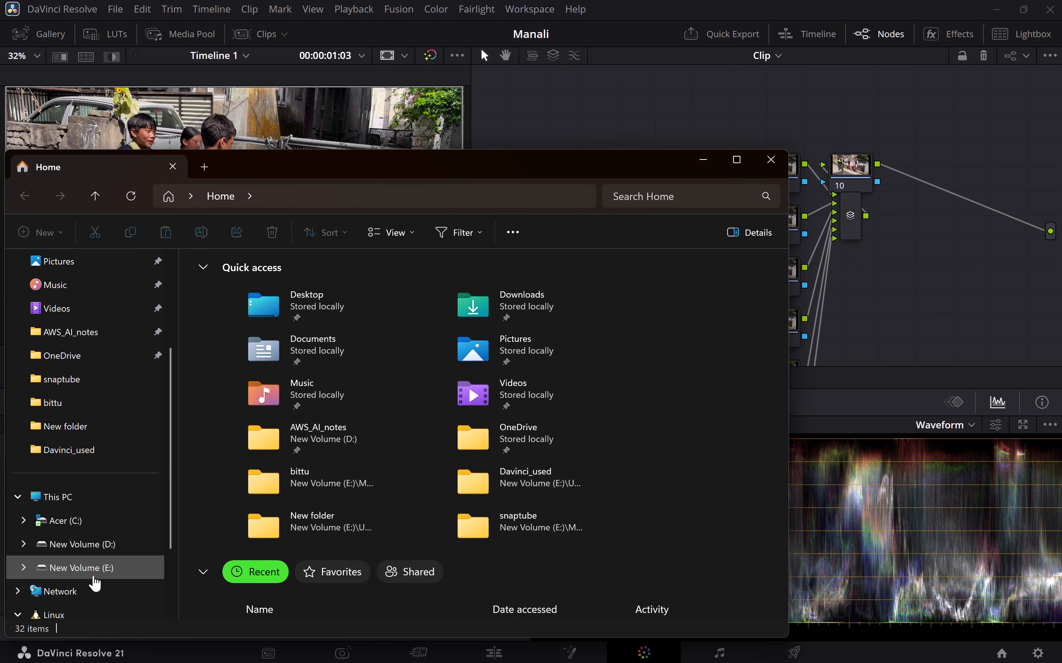
left_click(93, 575)
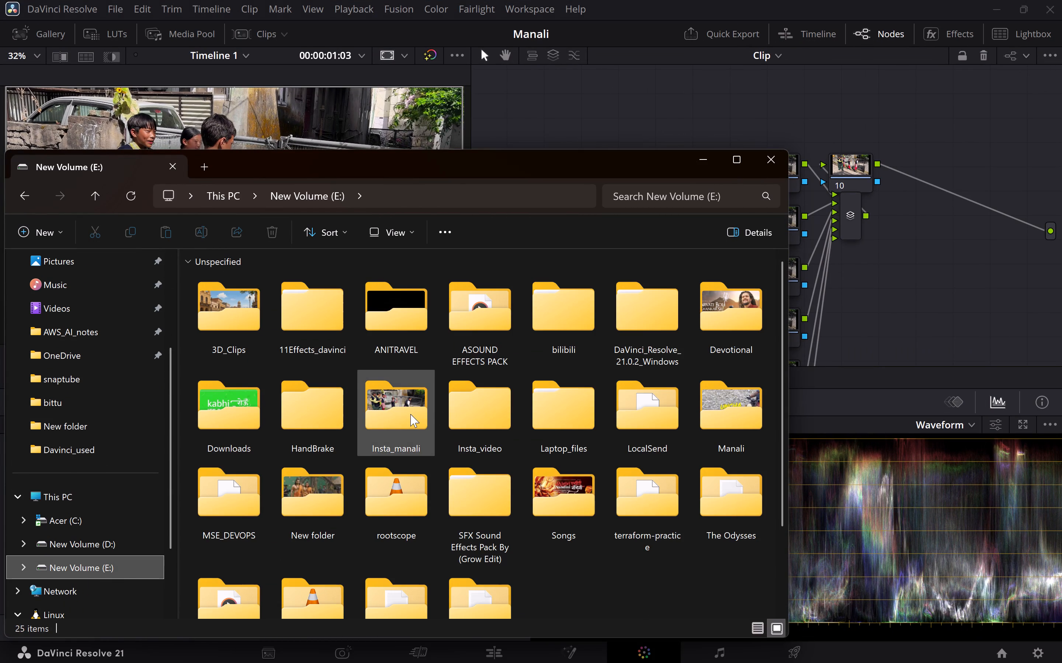
double_click(410, 414)
left_click(308, 289)
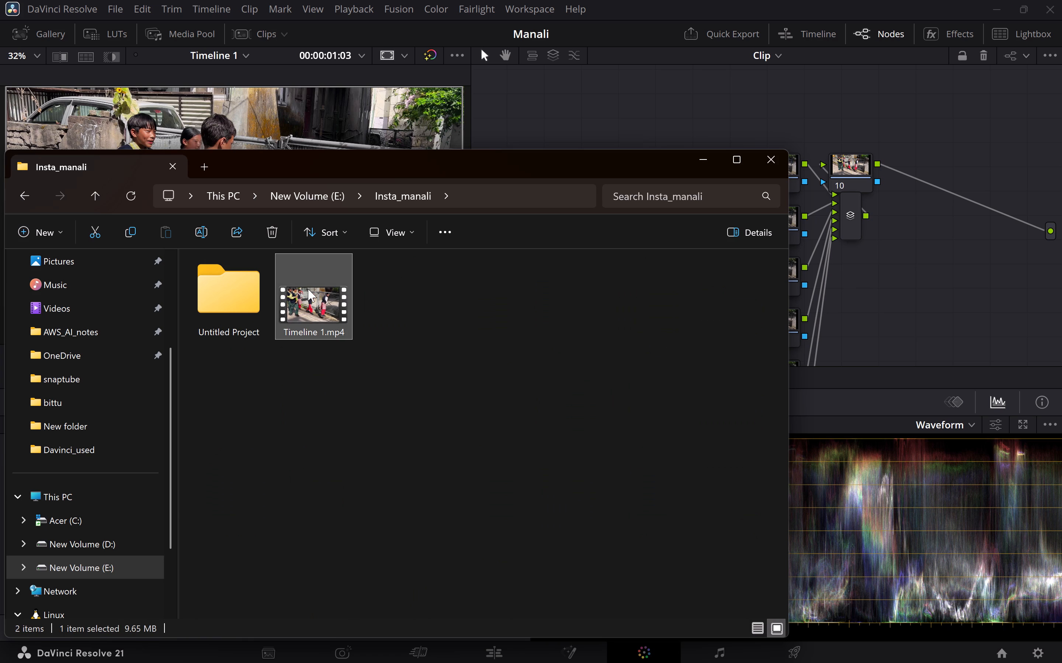
right_click(308, 289)
left_click(372, 477)
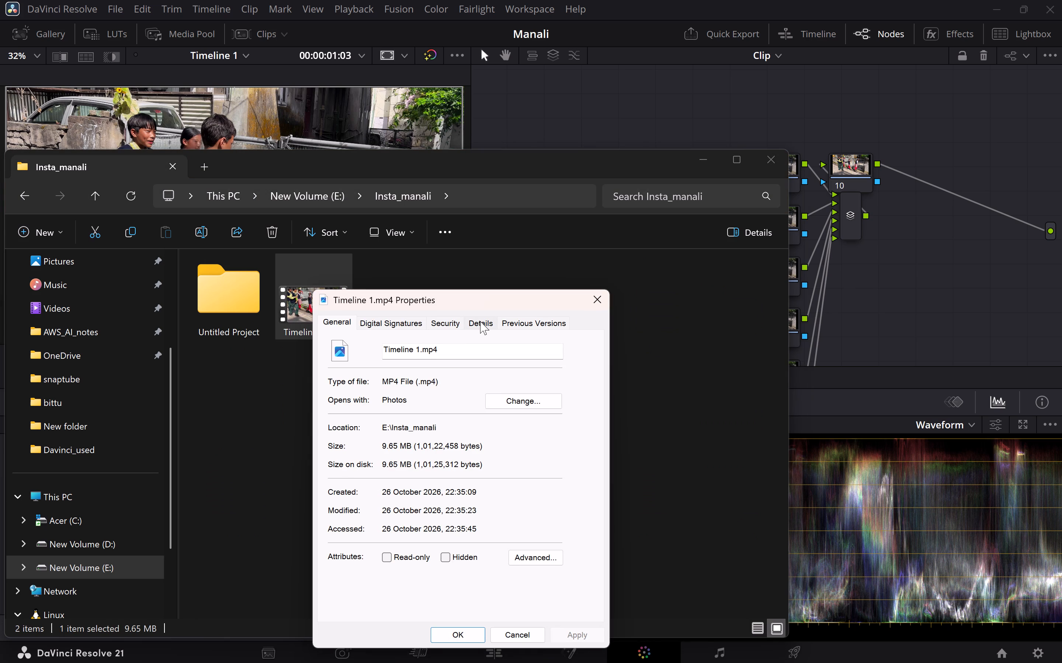
left_click(480, 321)
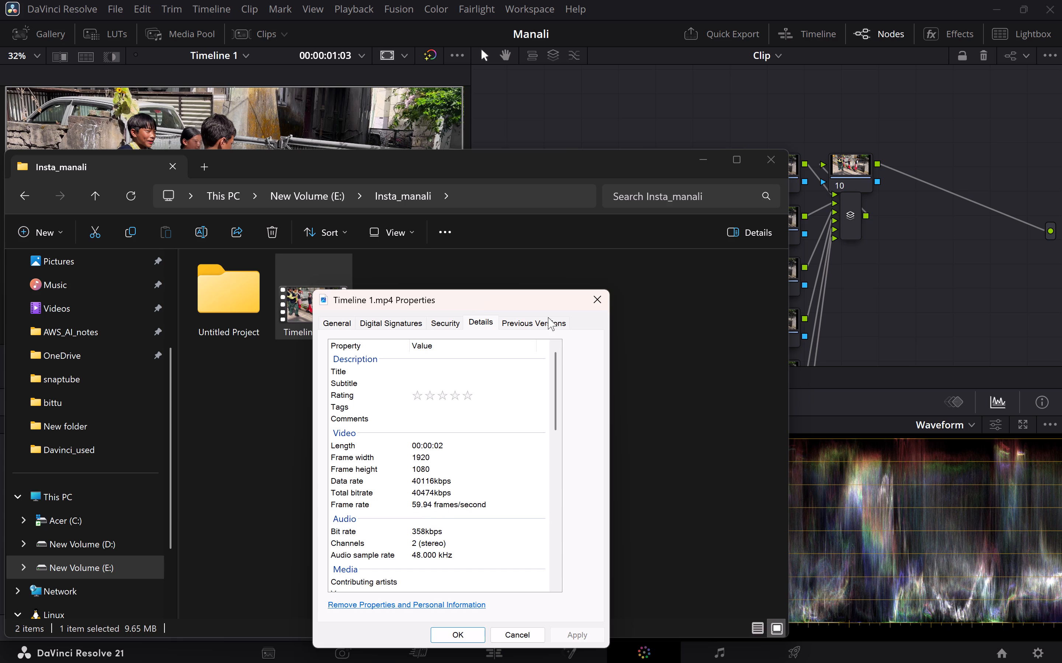
left_click(591, 303)
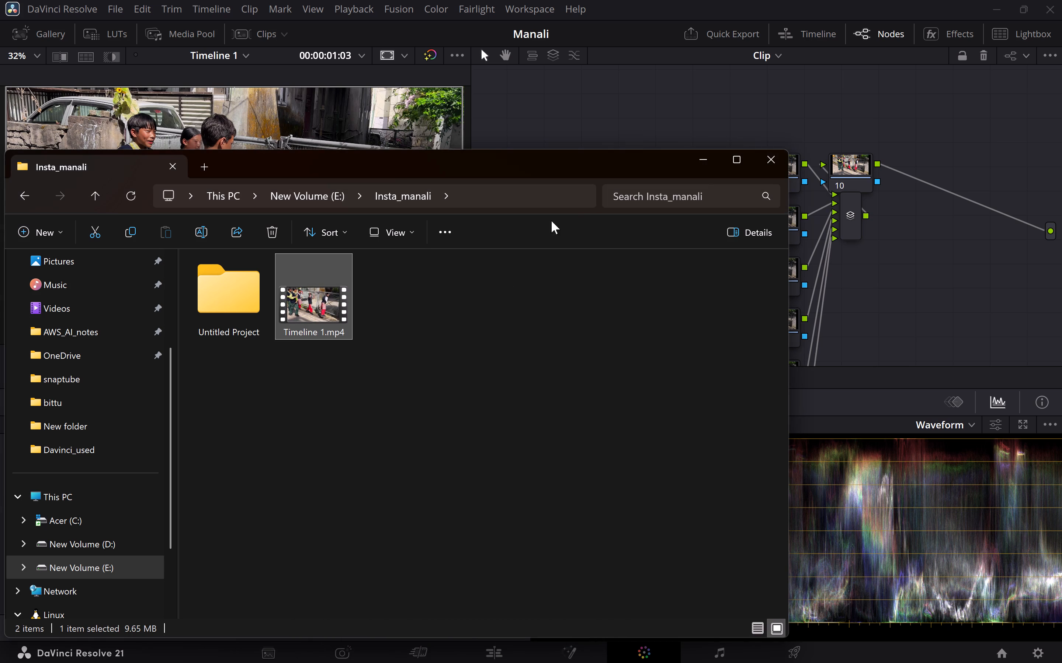
left_click(774, 151)
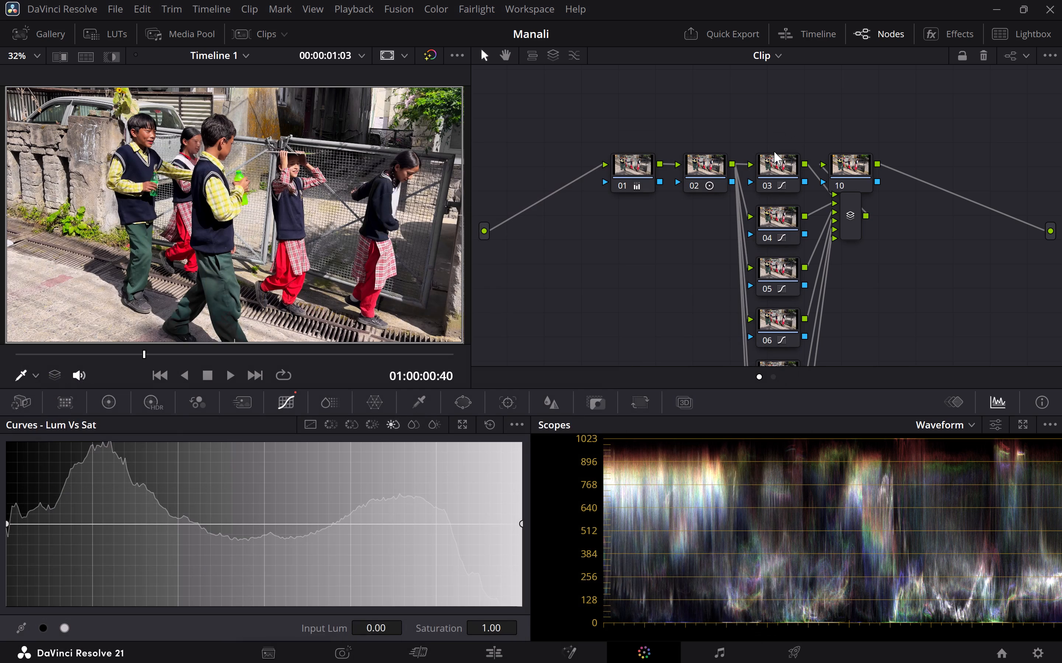
Toggle nodes 03 and 04 off and on to compare their effect, move to frame 01:00:00:02, and switch node 05 off.
scroll(617, 252, "down", 1)
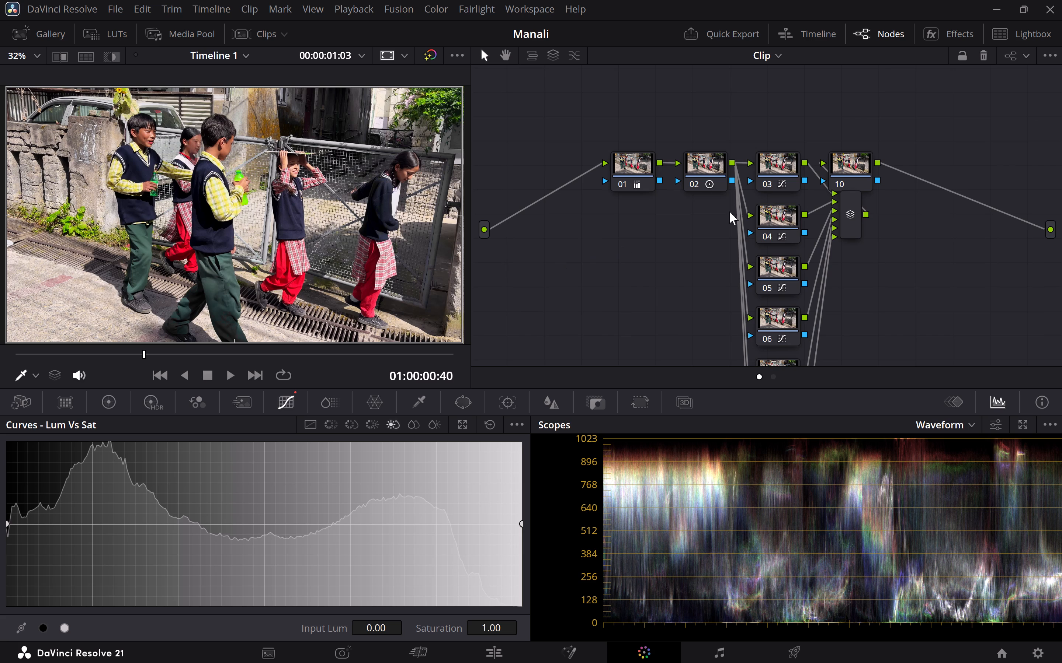
left_click(768, 179)
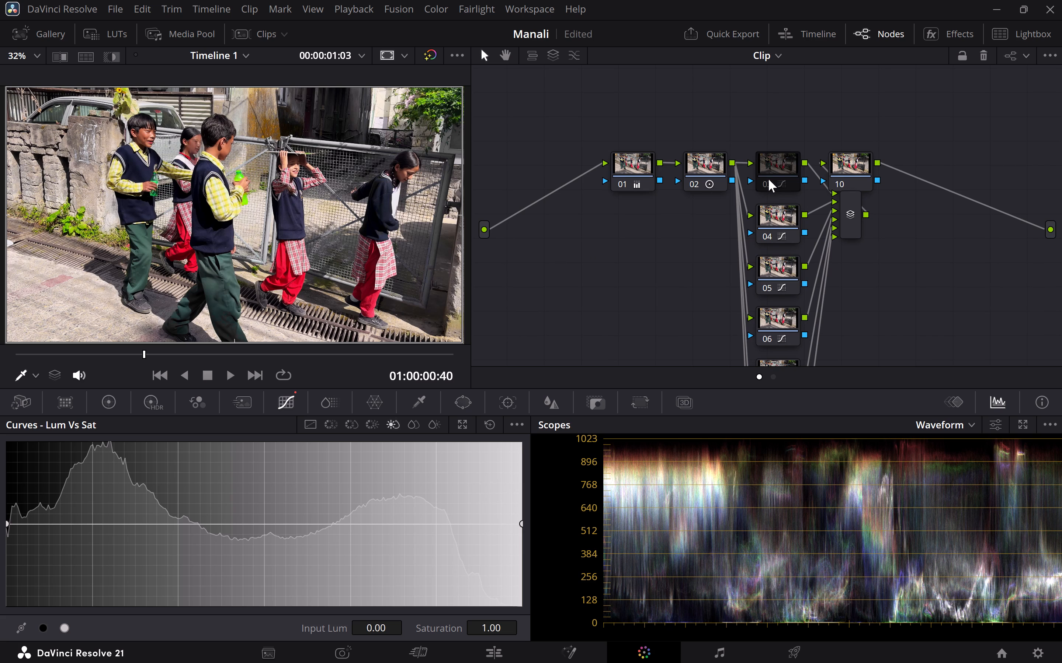
left_click(768, 179)
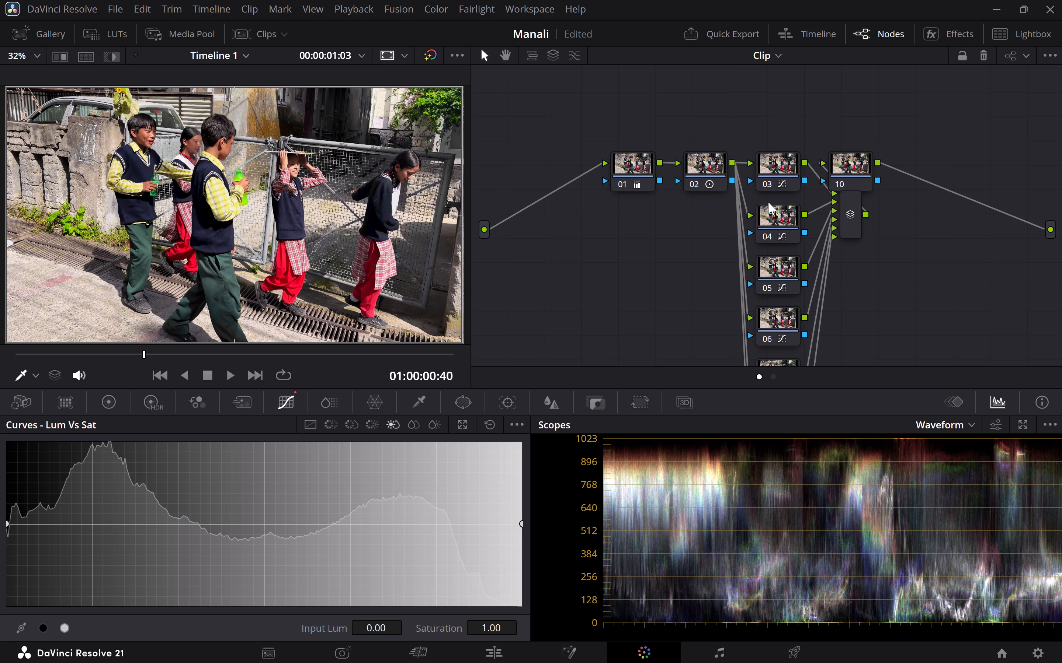
left_click(766, 236)
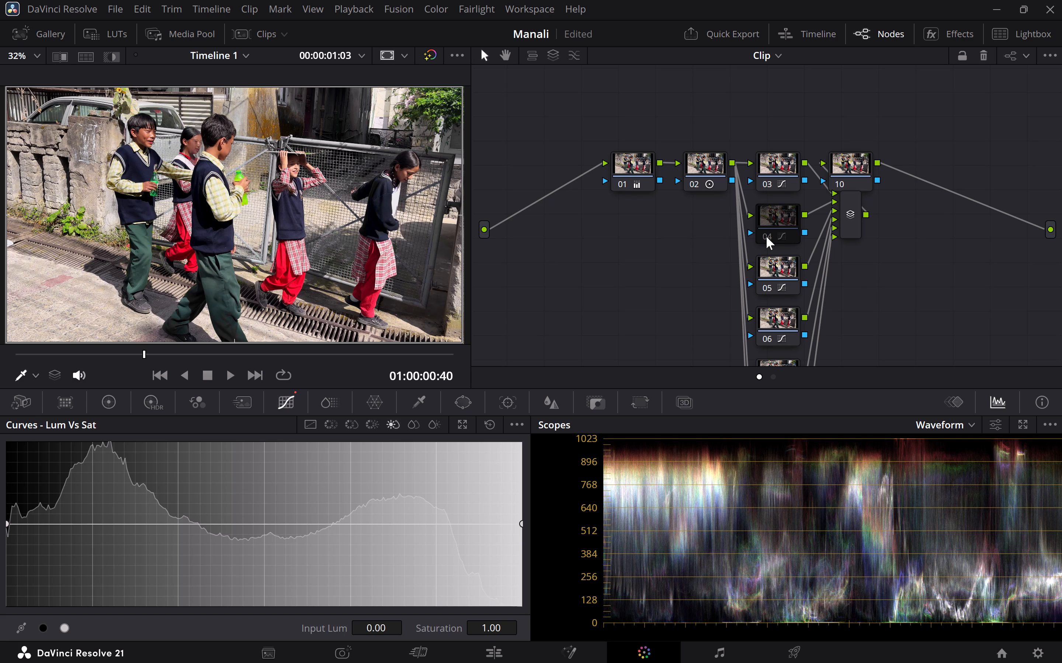
left_click(766, 236)
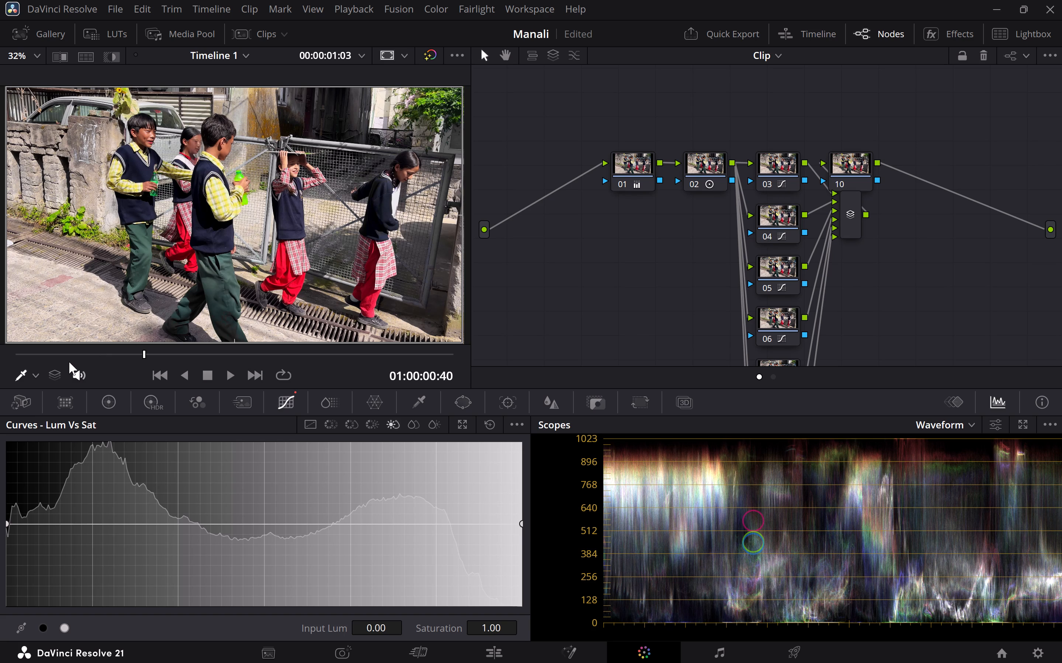
left_click(70, 354)
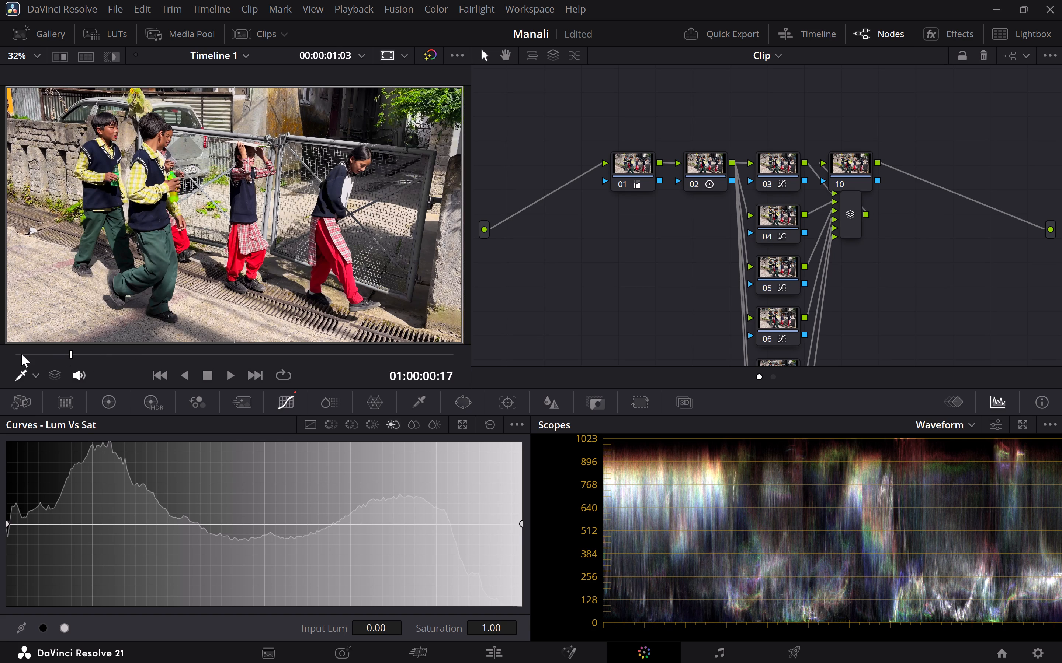
left_click(21, 354)
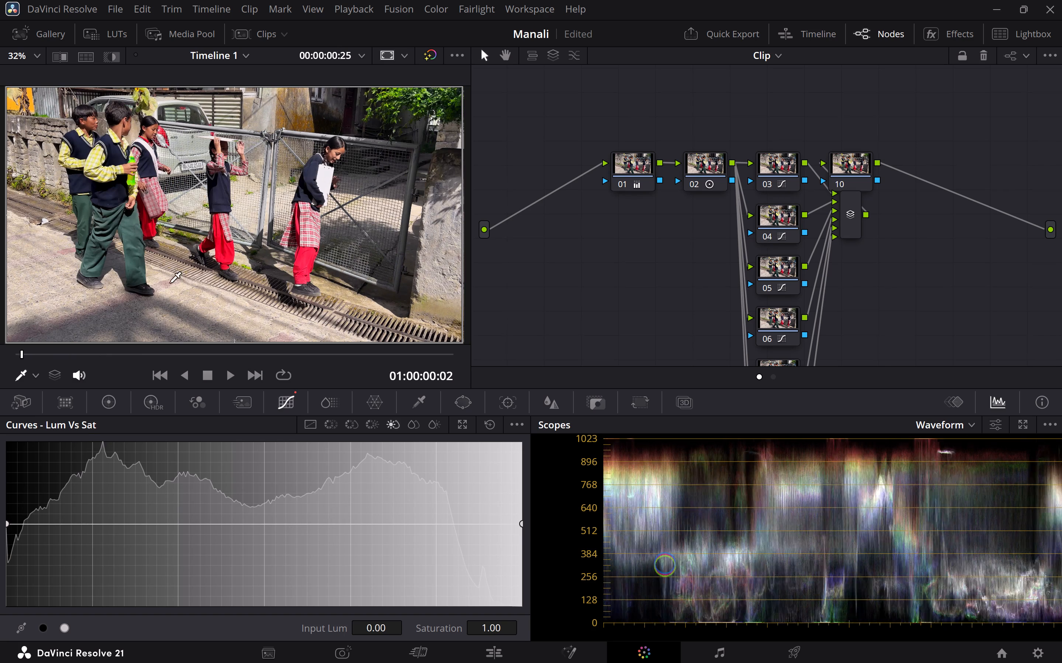
left_click(768, 288)
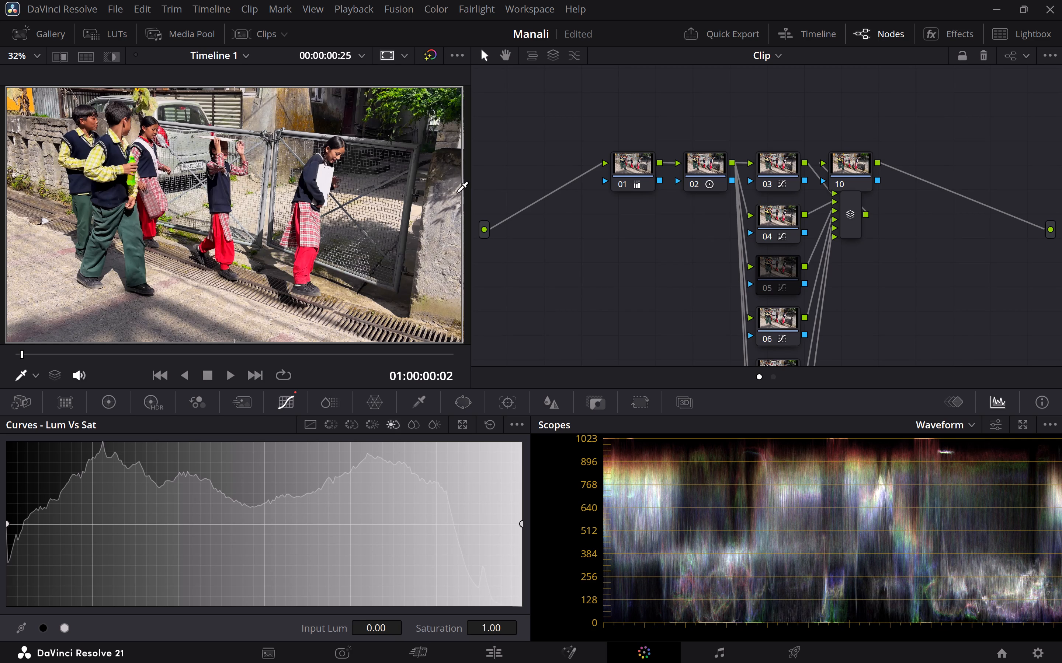
Widen the viewer area relative to the node graph.
left_click_drag(469, 197, 541, 200)
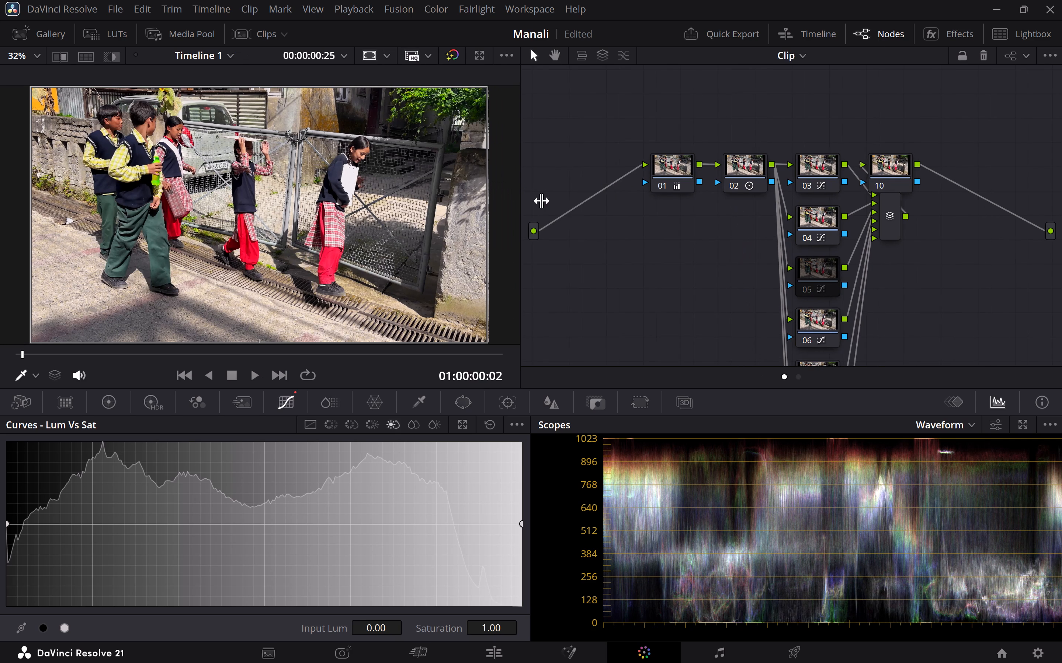
left_click_drag(541, 200, 548, 200)
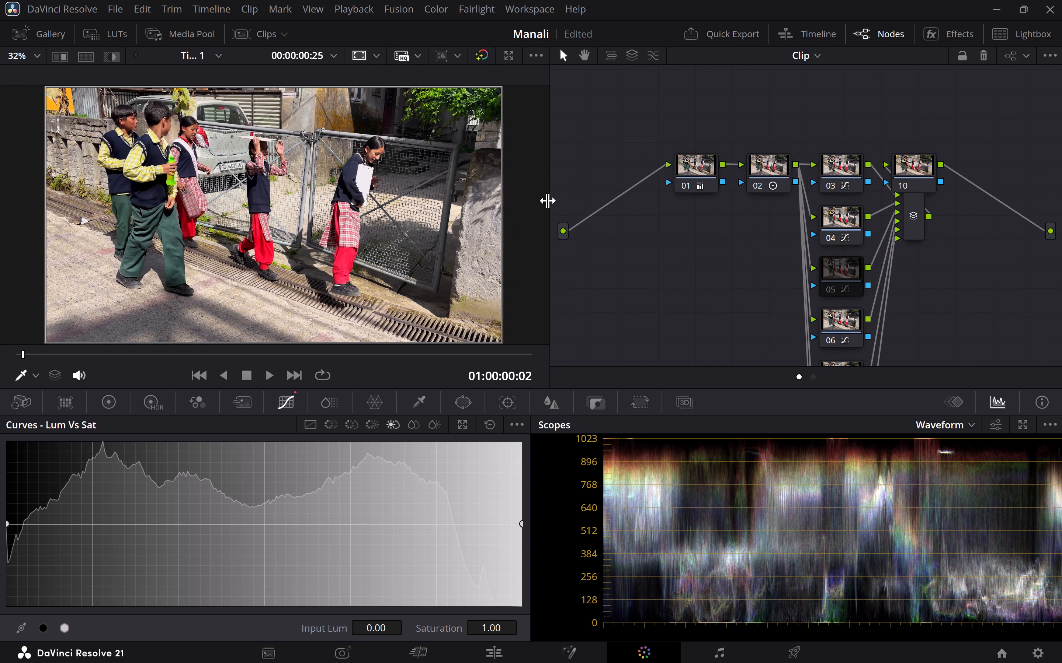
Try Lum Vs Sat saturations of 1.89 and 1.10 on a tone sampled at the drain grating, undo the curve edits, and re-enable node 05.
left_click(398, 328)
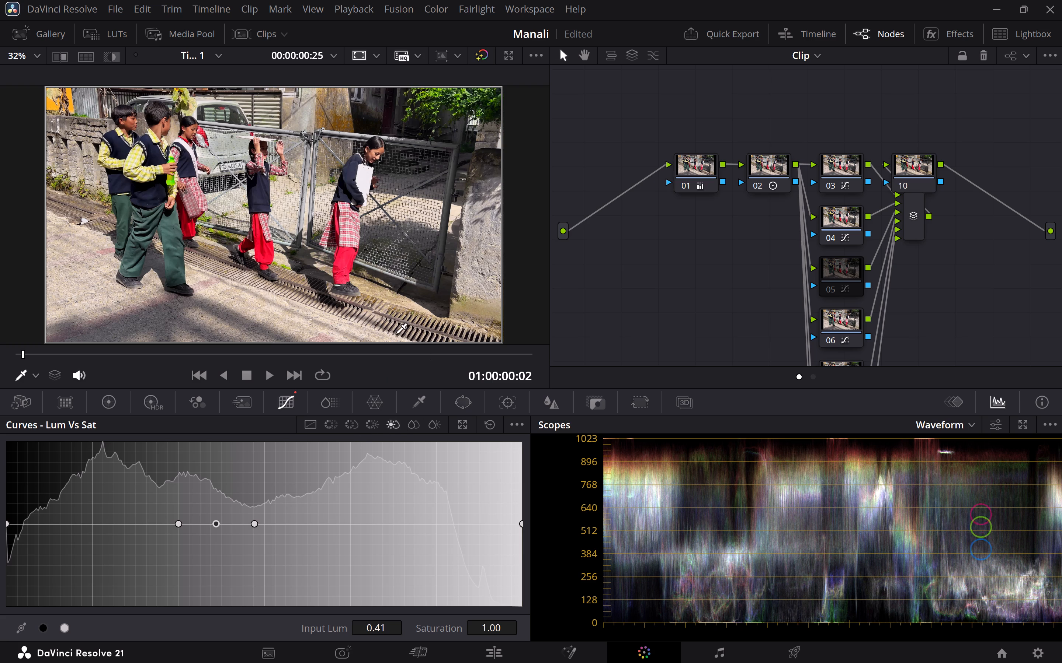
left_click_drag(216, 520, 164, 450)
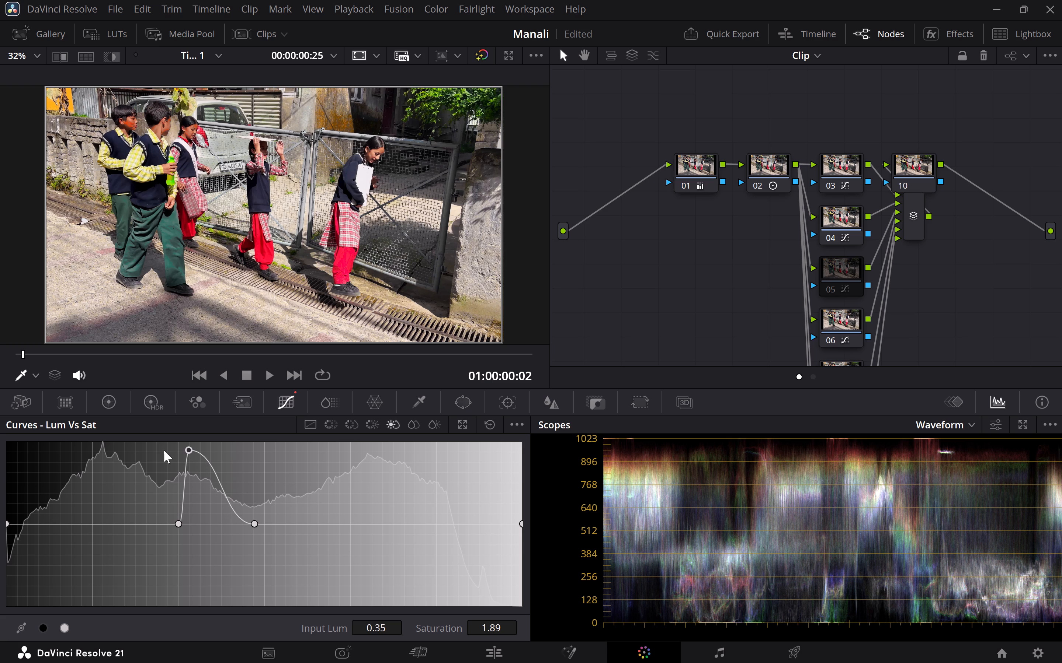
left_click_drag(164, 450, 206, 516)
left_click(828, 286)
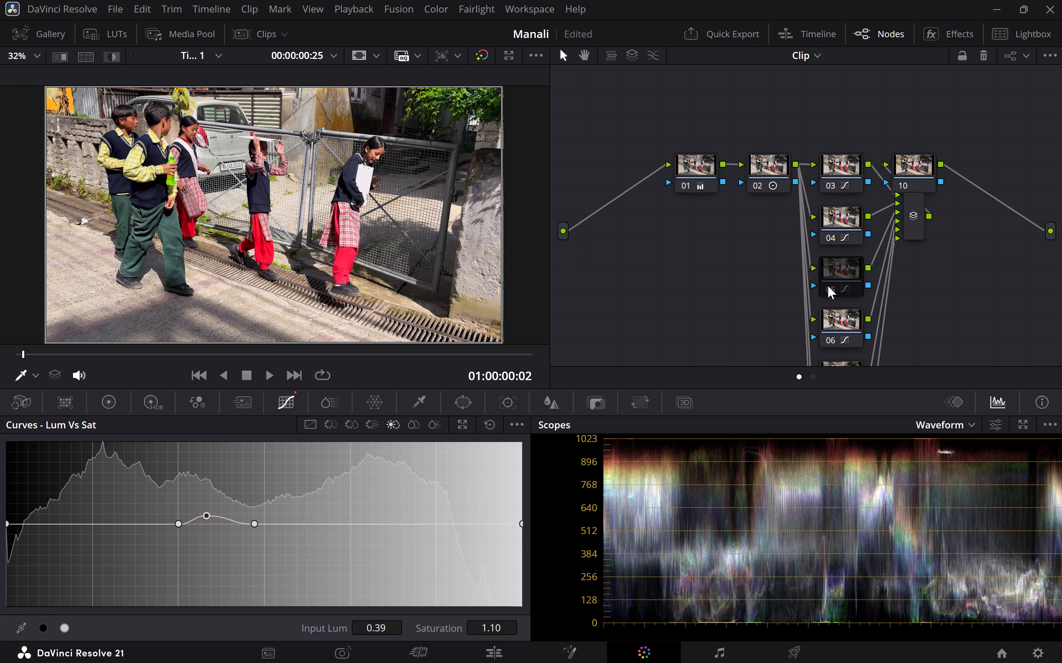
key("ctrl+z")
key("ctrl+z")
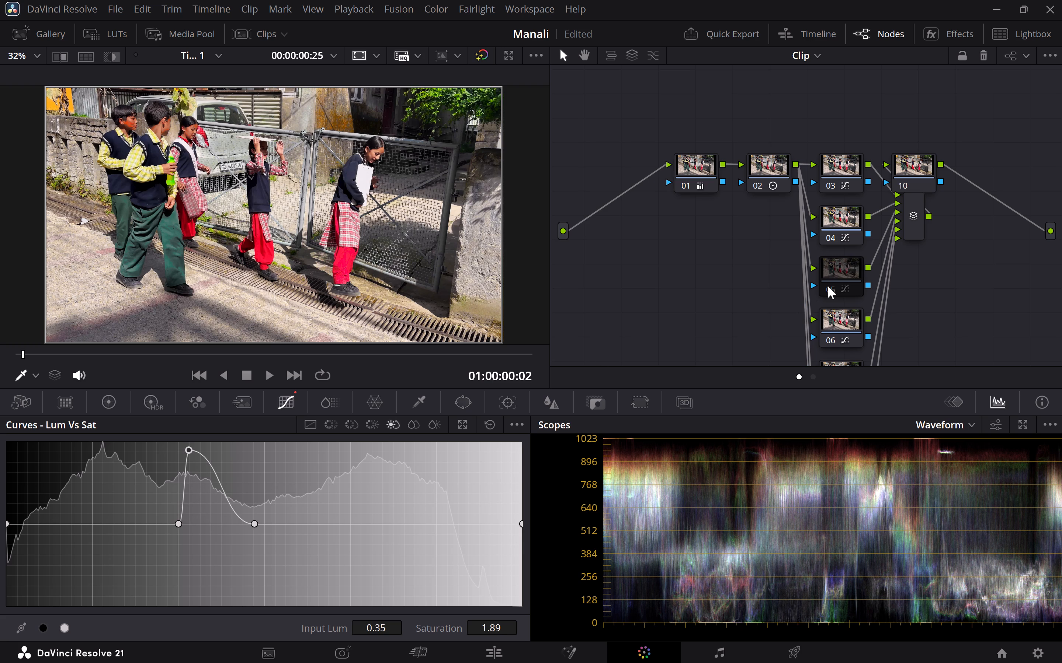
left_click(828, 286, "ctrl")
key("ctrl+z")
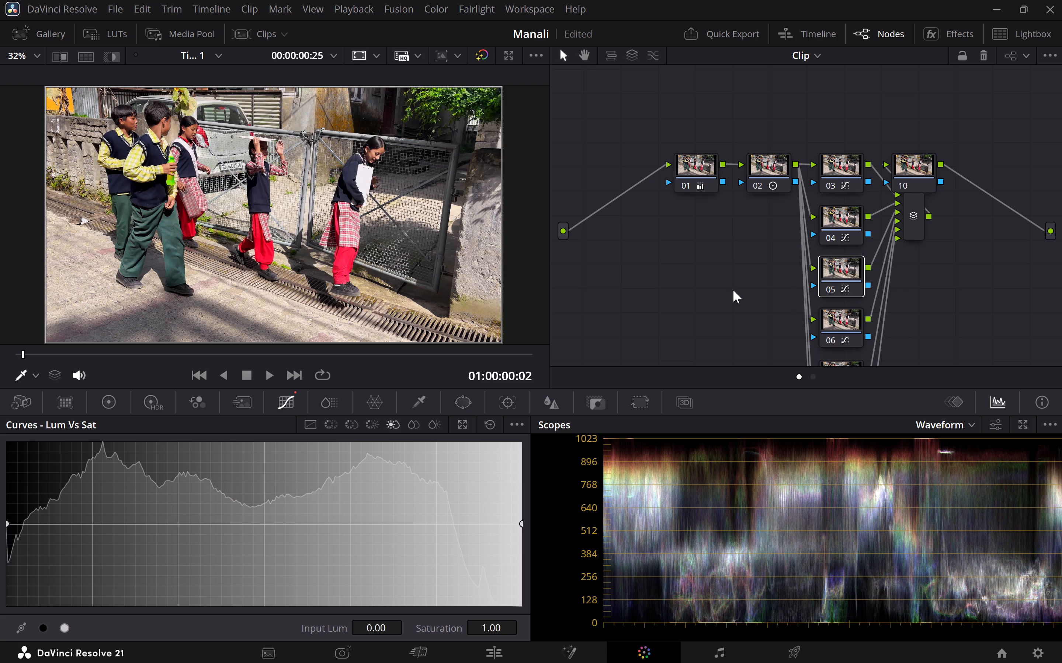
Add another parallel node below node 08 in the clip's node graph.
scroll(733, 290, "down", 10)
scroll(733, 290, "up", 6)
scroll(733, 290, "down", 2)
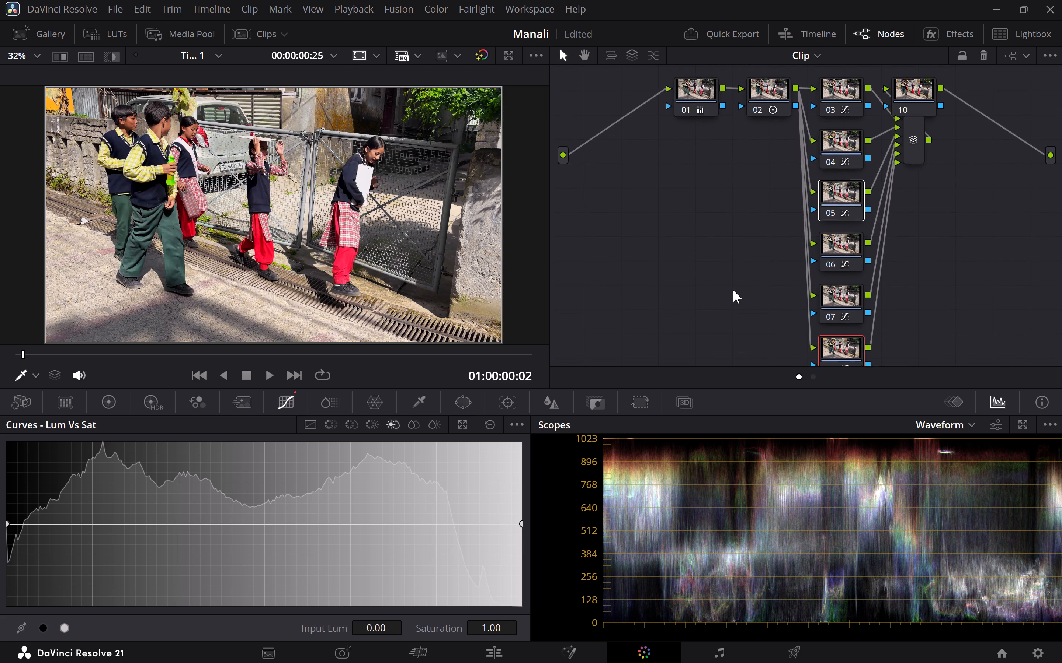
scroll(733, 290, "down", 7)
left_click(863, 279)
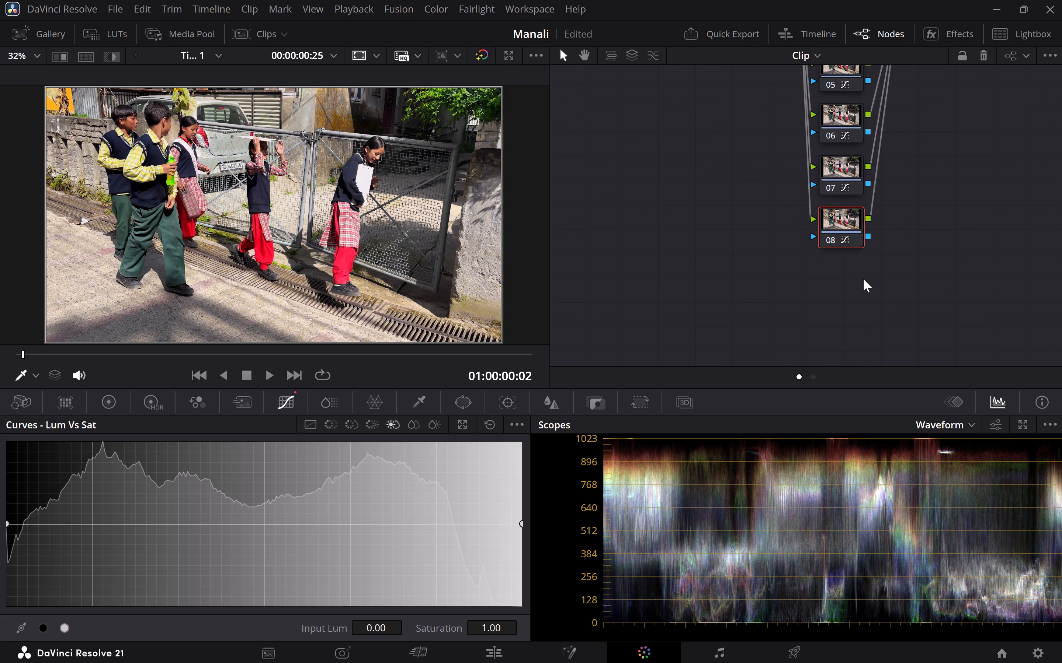
key("alt+p")
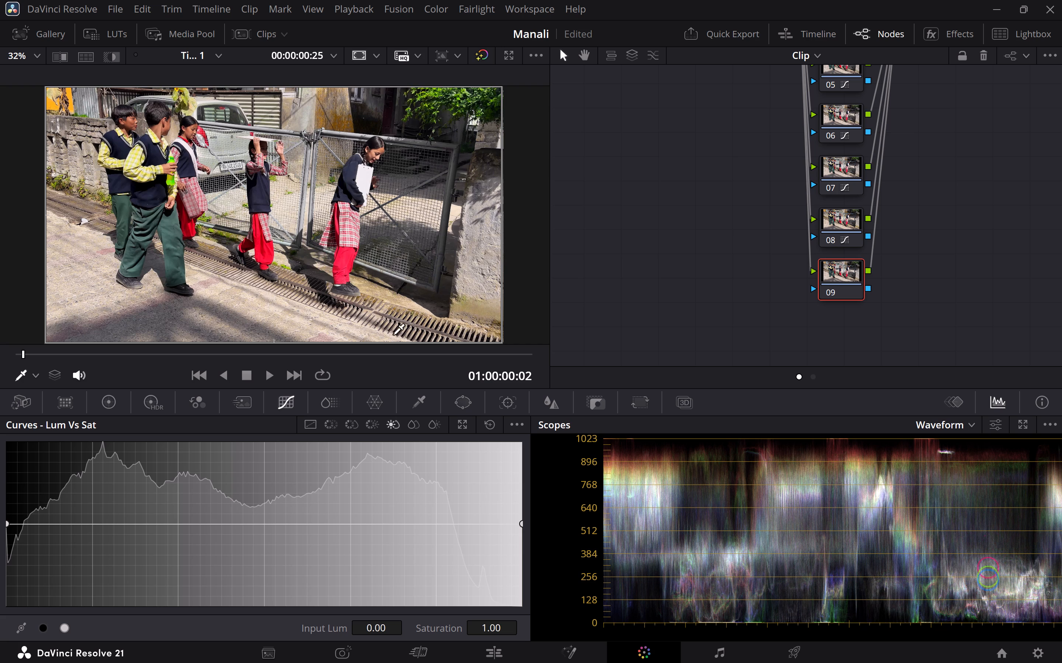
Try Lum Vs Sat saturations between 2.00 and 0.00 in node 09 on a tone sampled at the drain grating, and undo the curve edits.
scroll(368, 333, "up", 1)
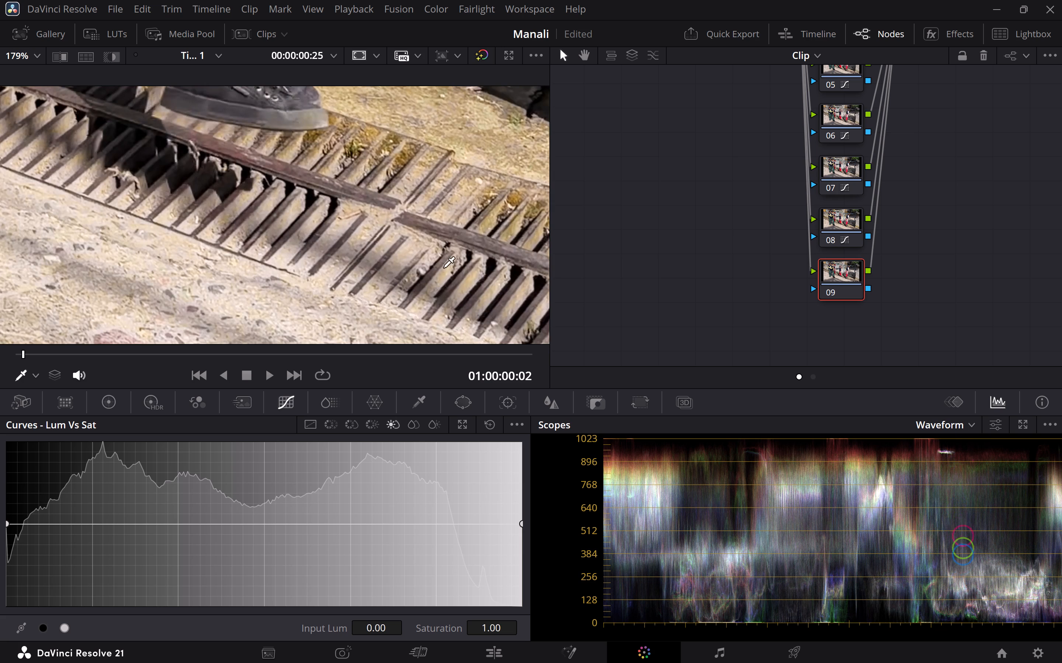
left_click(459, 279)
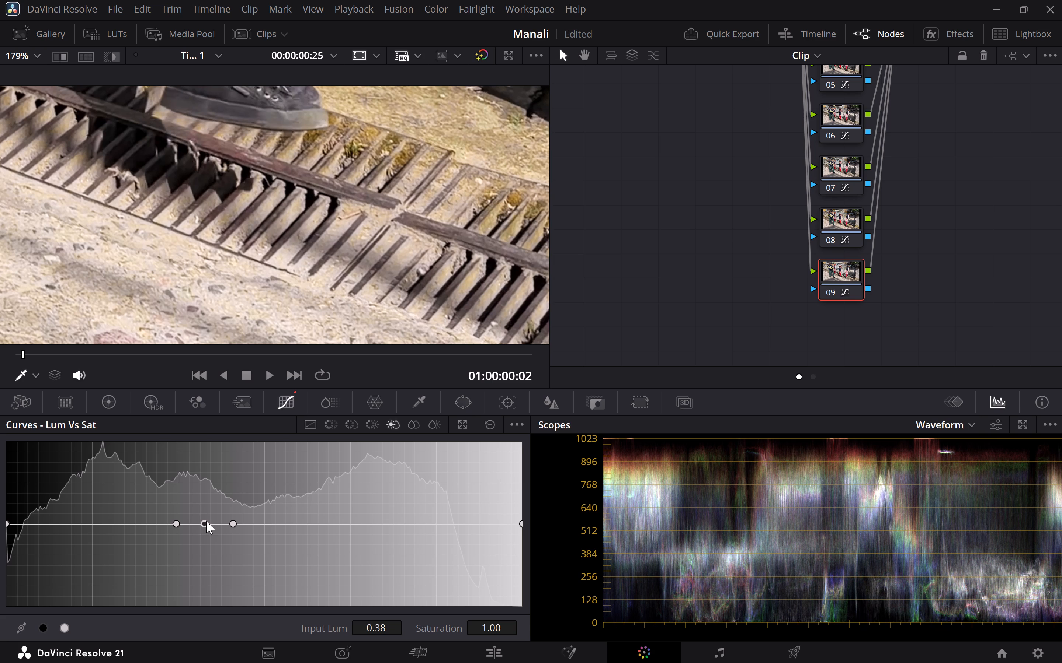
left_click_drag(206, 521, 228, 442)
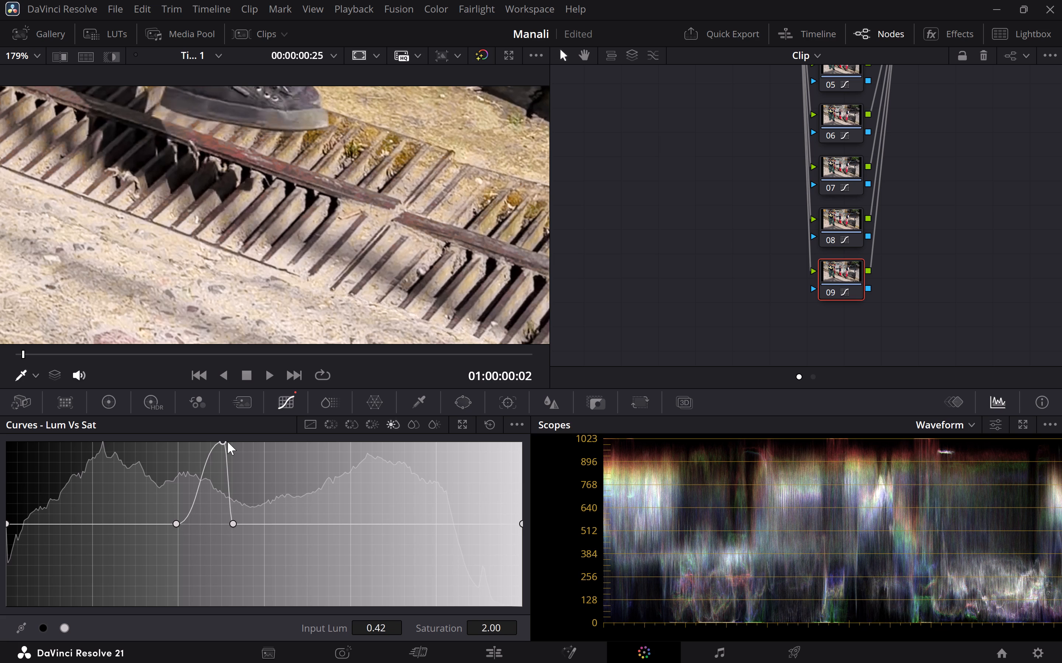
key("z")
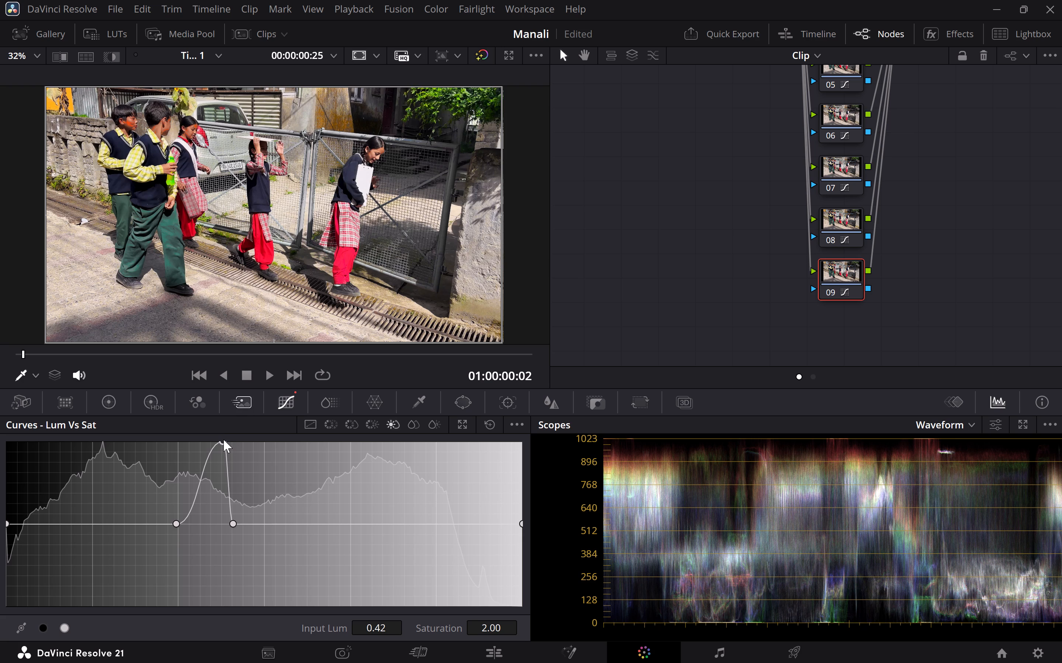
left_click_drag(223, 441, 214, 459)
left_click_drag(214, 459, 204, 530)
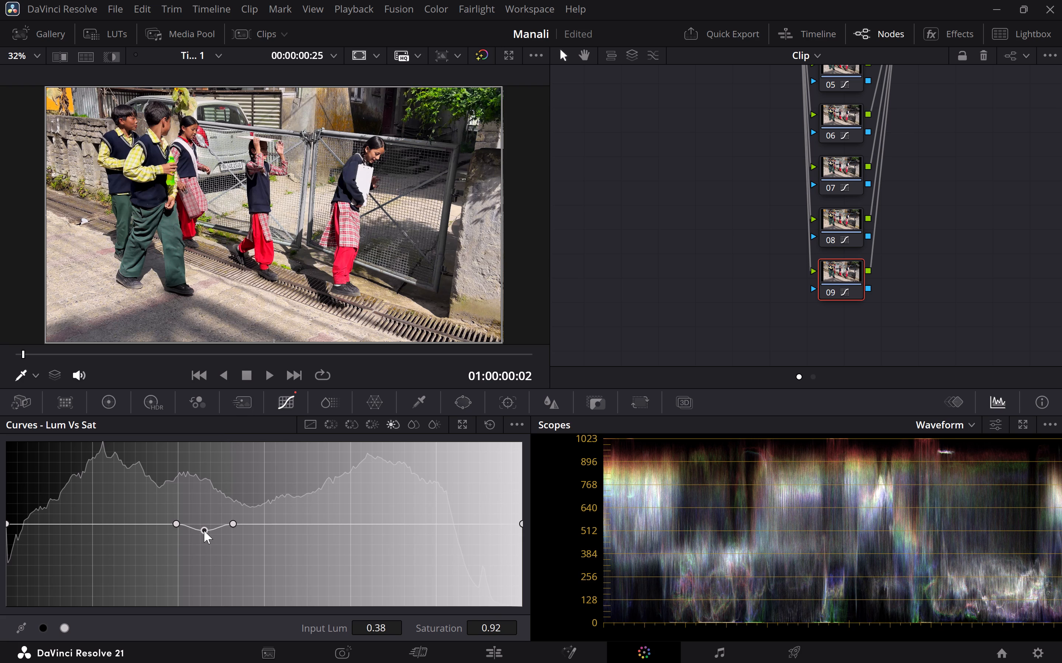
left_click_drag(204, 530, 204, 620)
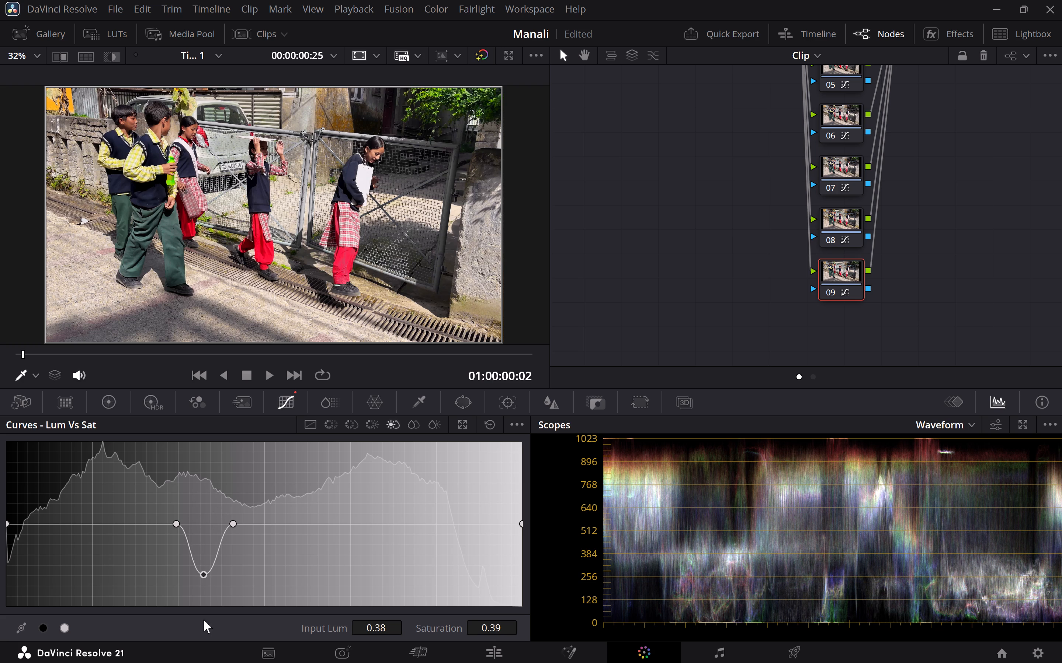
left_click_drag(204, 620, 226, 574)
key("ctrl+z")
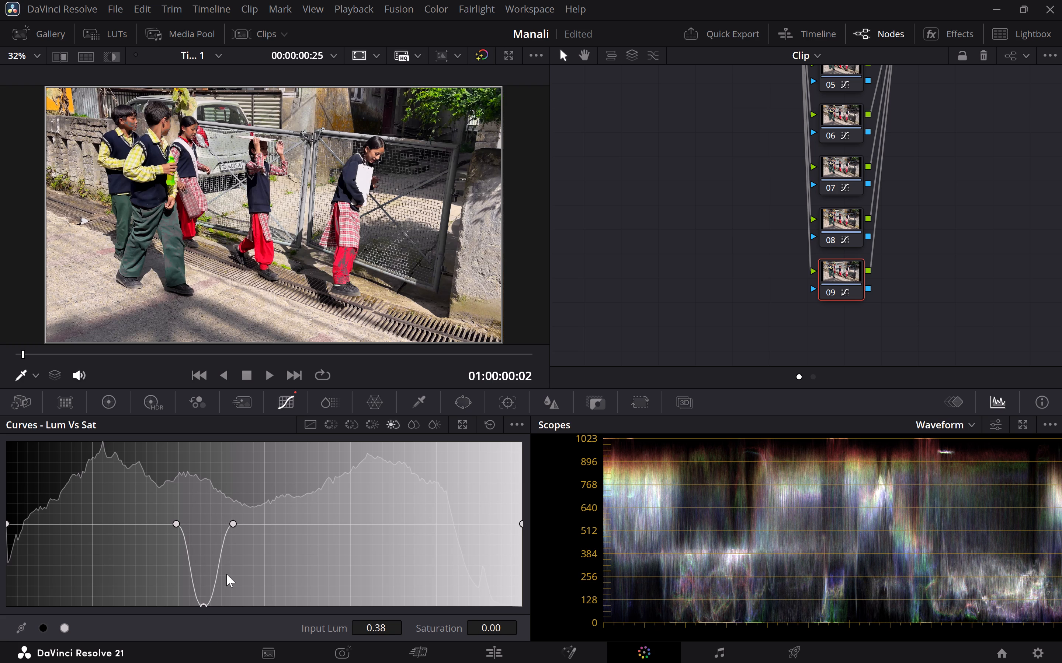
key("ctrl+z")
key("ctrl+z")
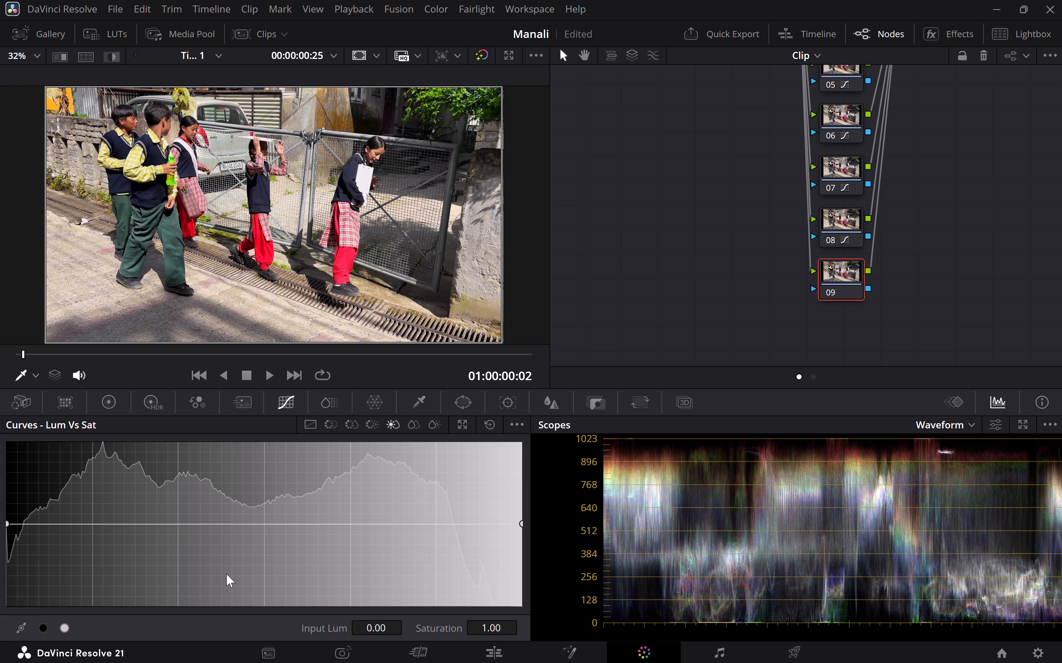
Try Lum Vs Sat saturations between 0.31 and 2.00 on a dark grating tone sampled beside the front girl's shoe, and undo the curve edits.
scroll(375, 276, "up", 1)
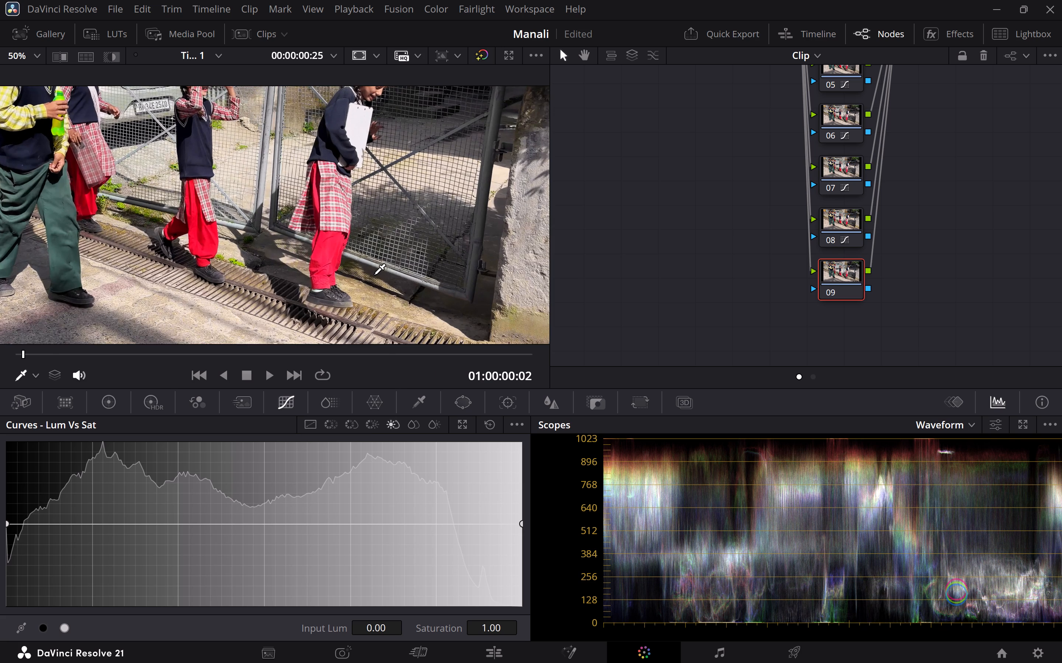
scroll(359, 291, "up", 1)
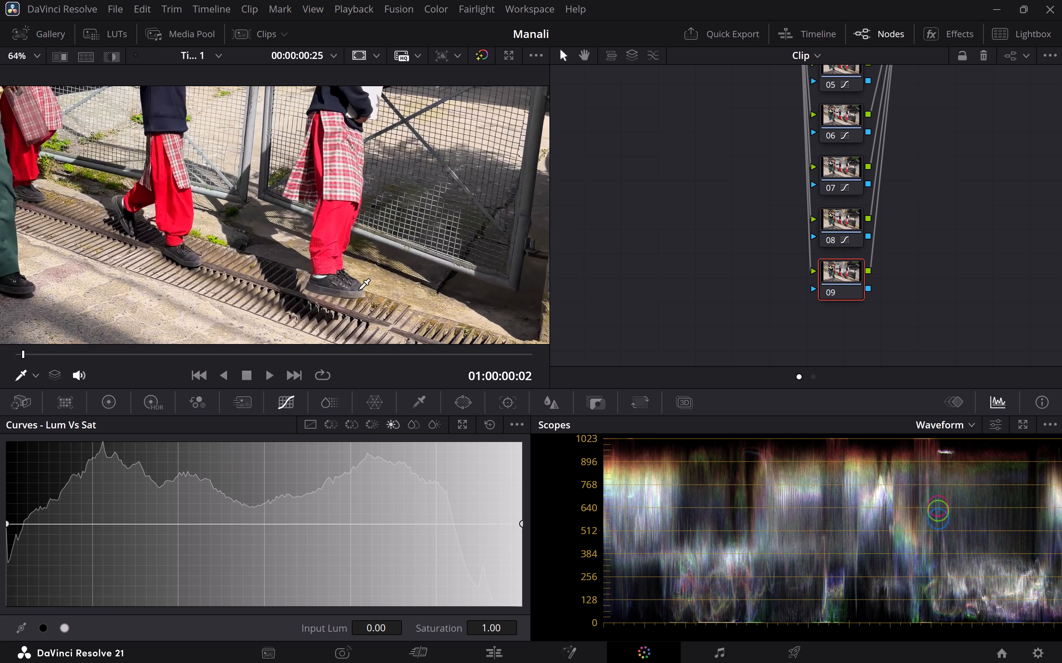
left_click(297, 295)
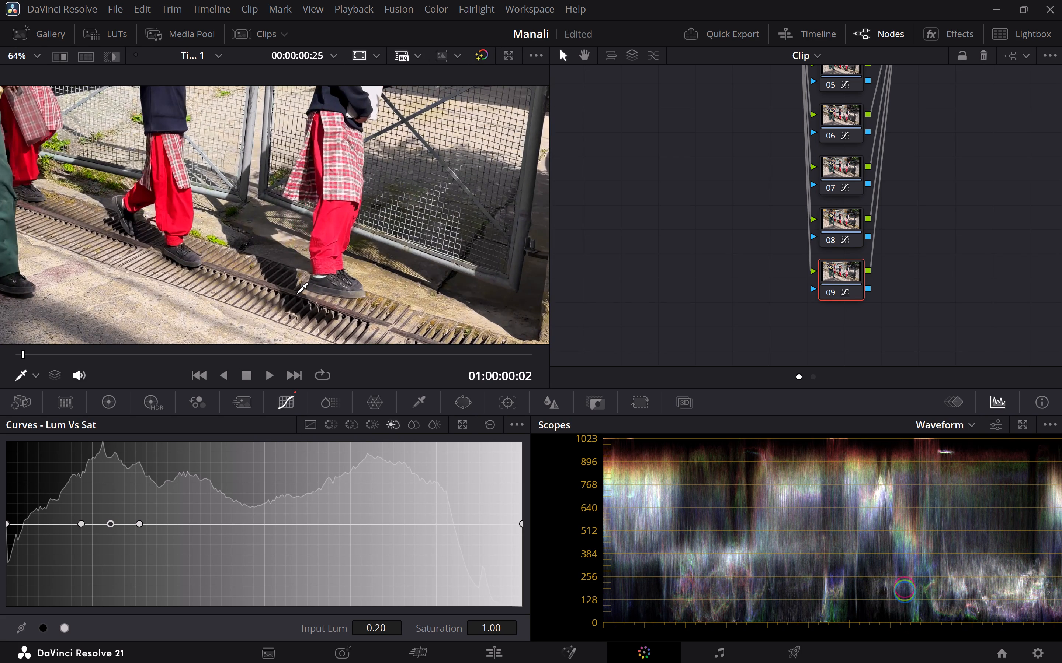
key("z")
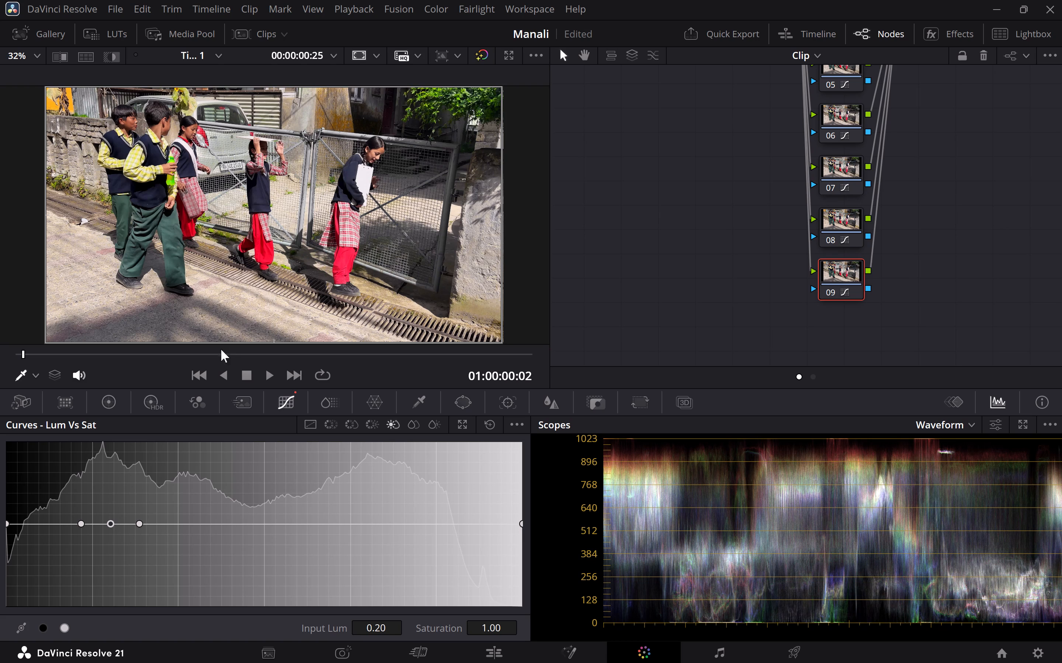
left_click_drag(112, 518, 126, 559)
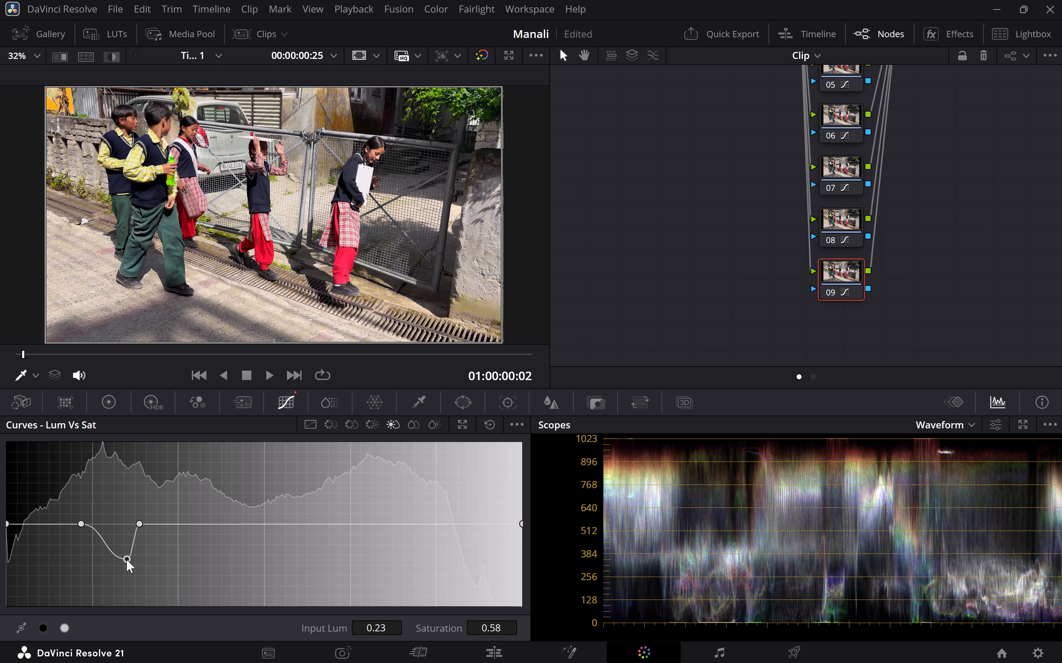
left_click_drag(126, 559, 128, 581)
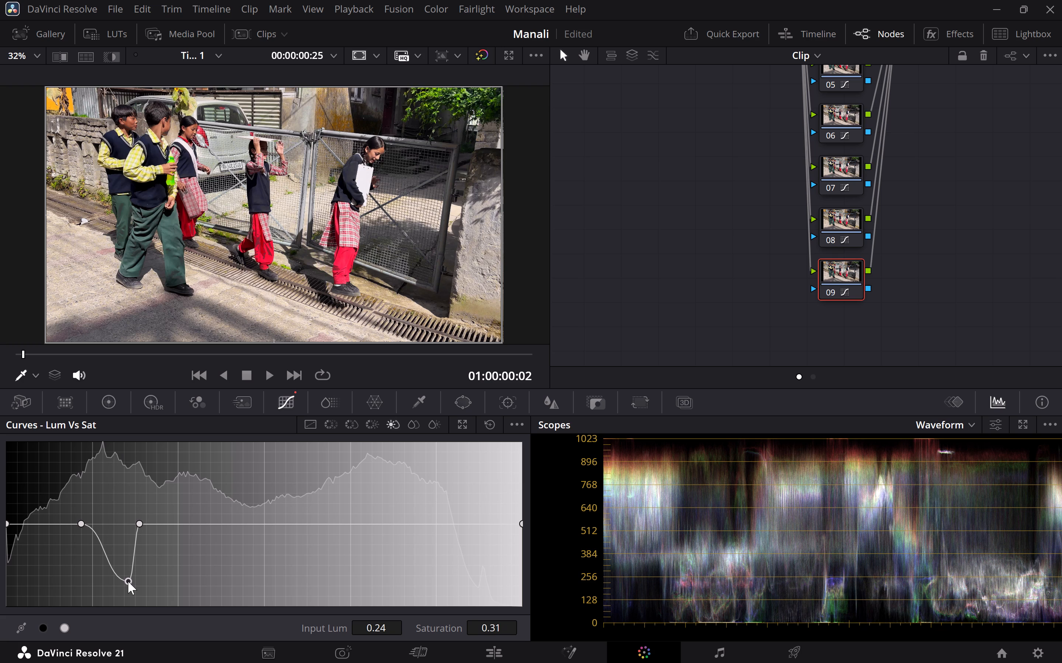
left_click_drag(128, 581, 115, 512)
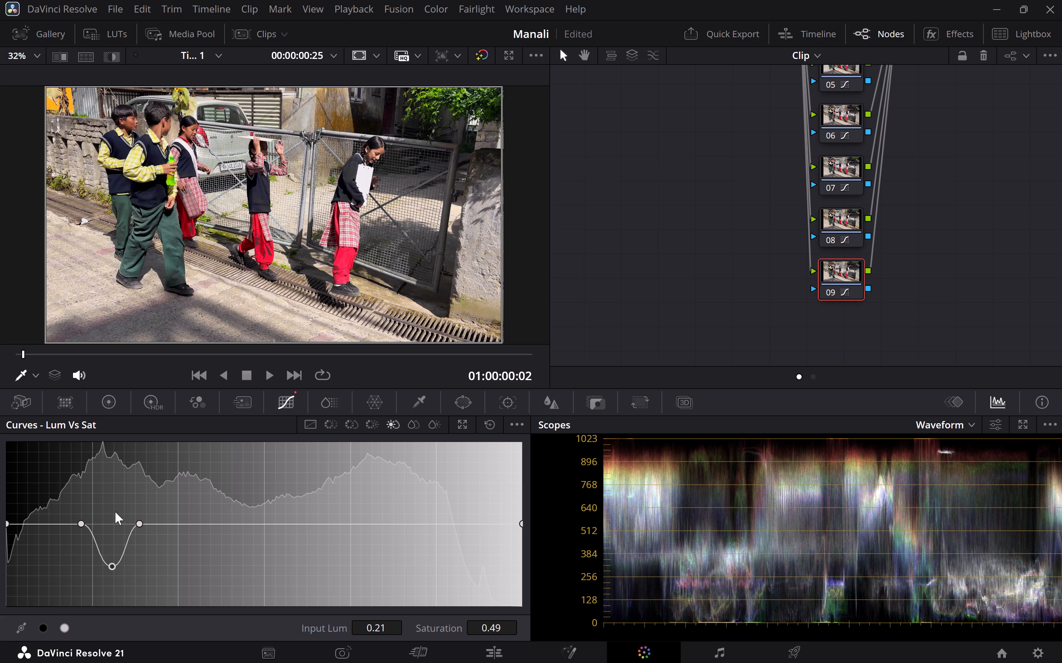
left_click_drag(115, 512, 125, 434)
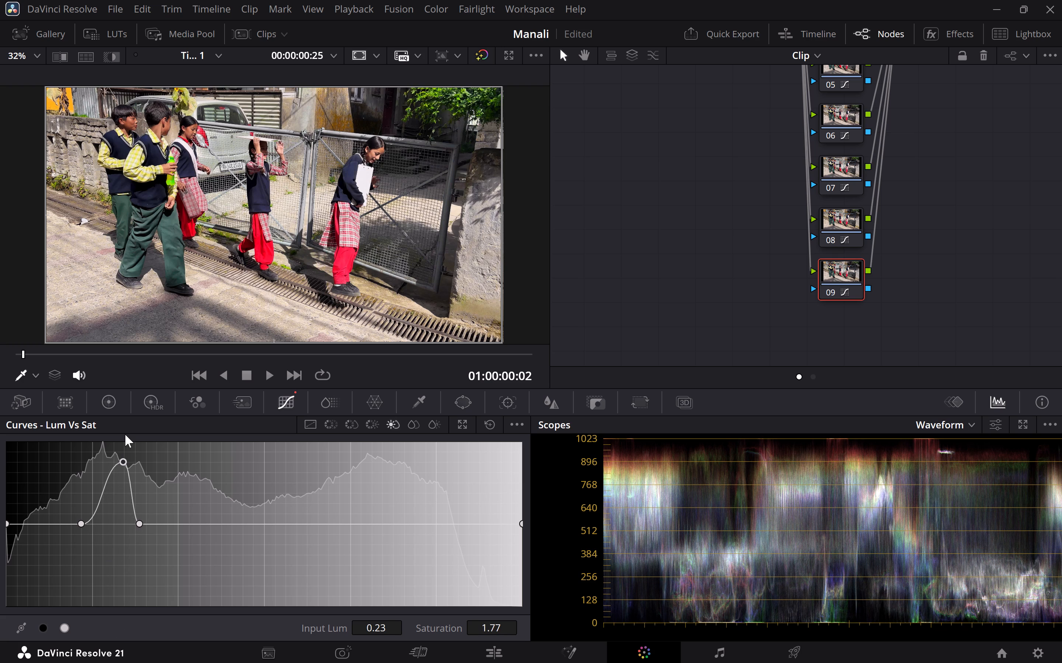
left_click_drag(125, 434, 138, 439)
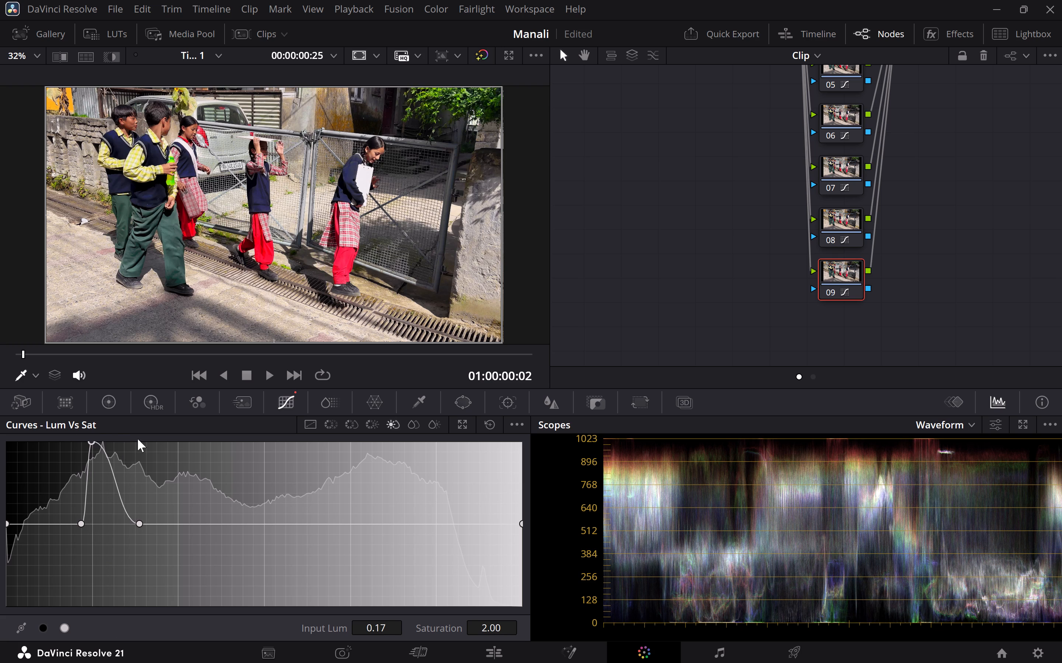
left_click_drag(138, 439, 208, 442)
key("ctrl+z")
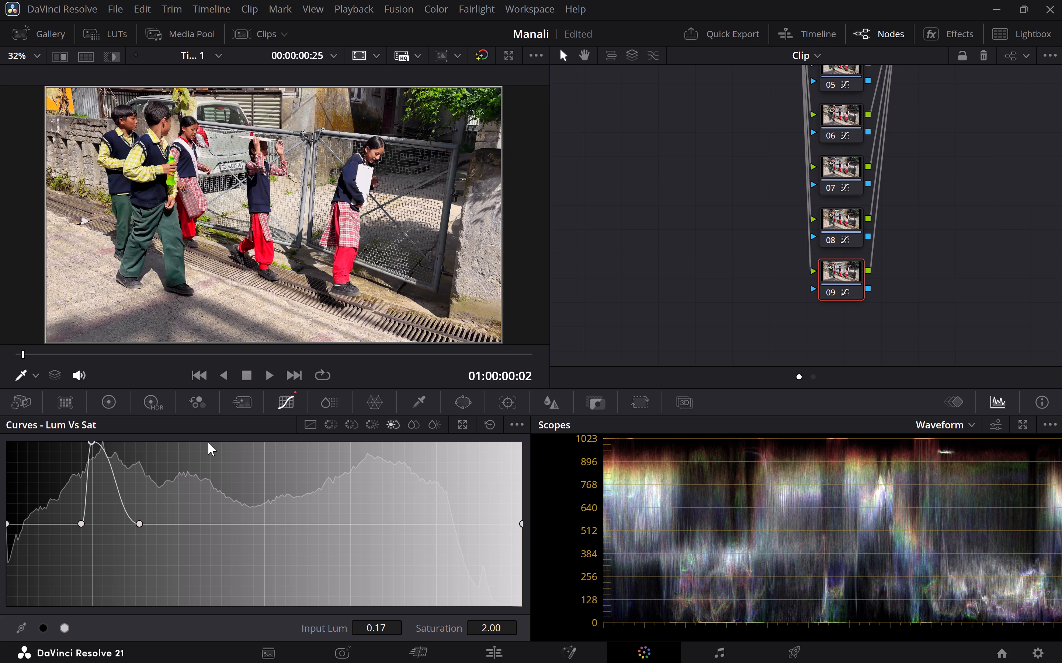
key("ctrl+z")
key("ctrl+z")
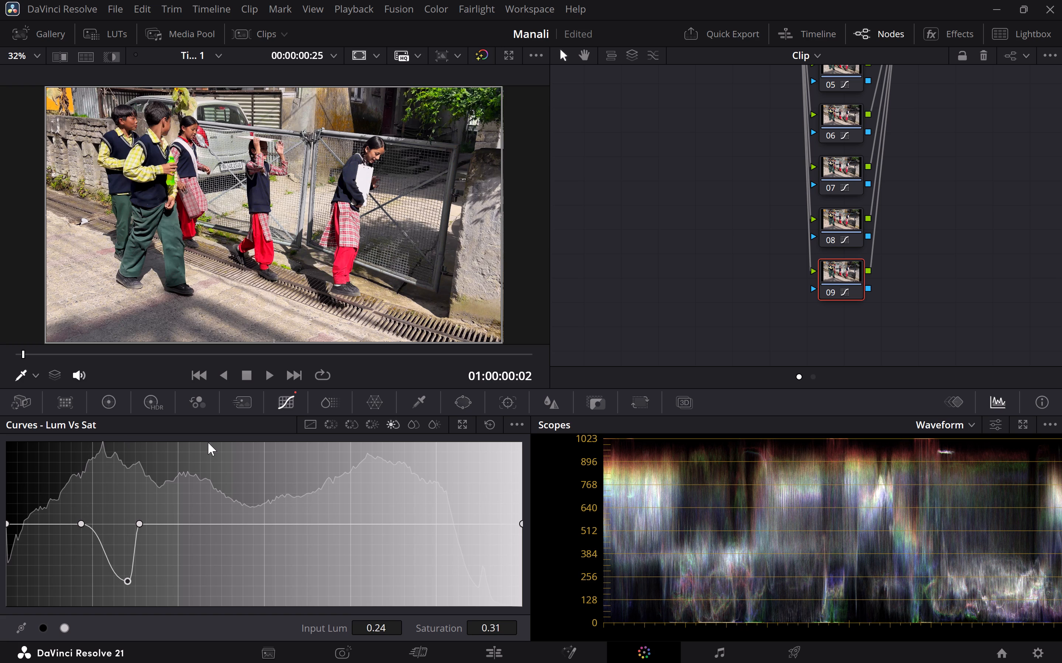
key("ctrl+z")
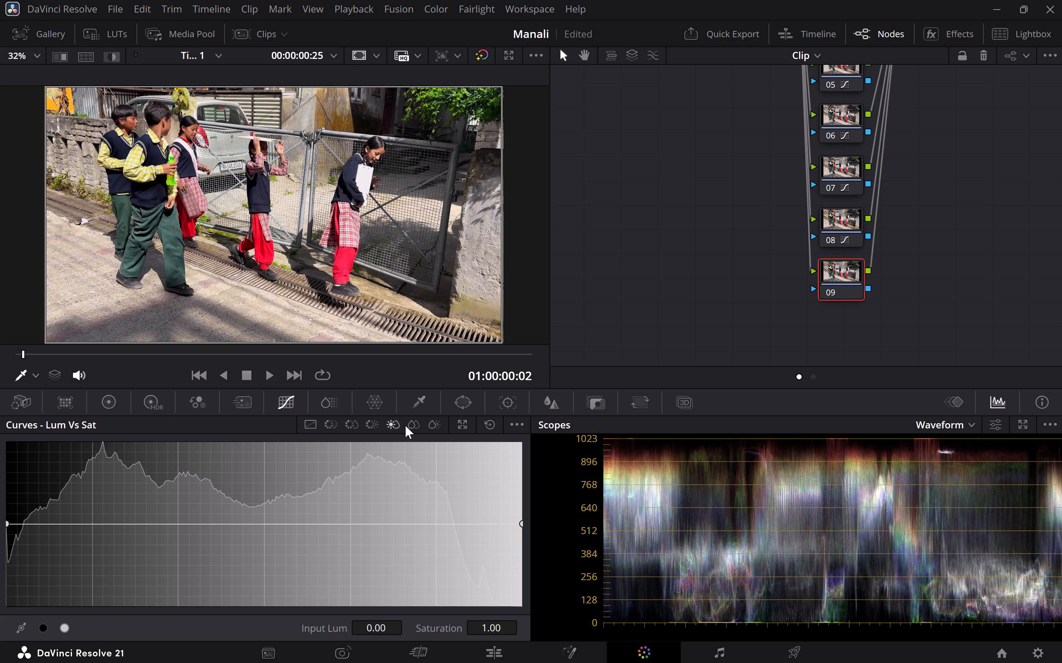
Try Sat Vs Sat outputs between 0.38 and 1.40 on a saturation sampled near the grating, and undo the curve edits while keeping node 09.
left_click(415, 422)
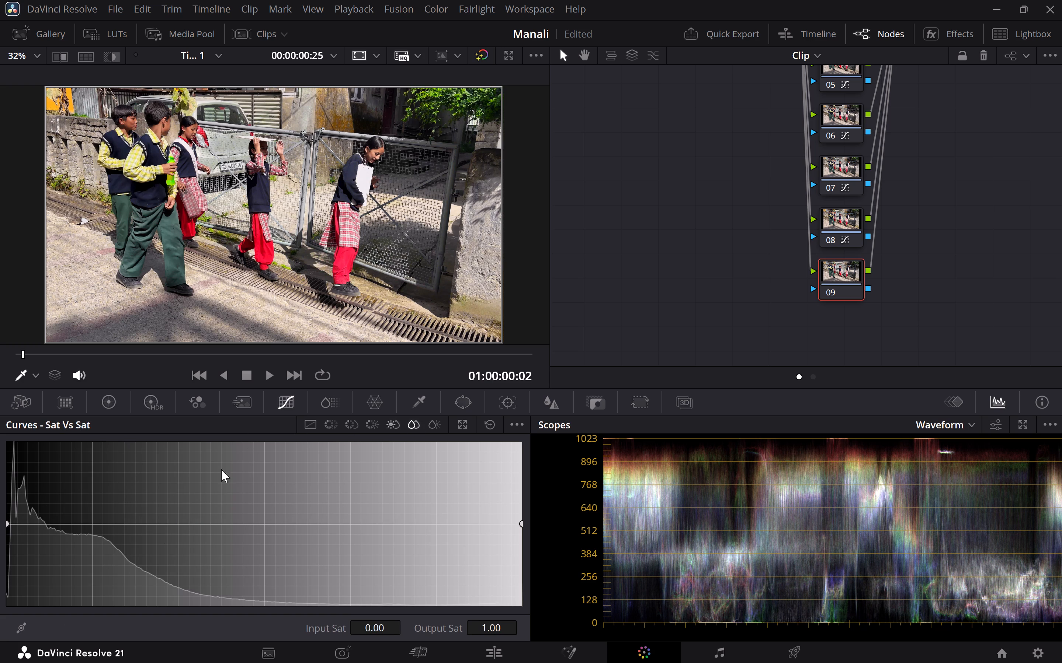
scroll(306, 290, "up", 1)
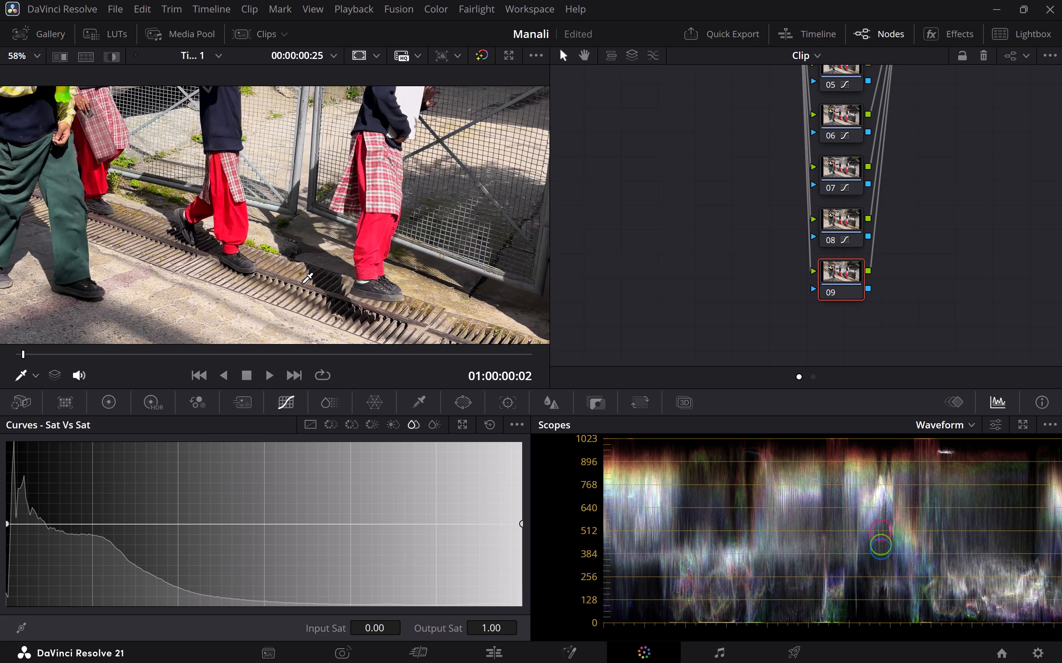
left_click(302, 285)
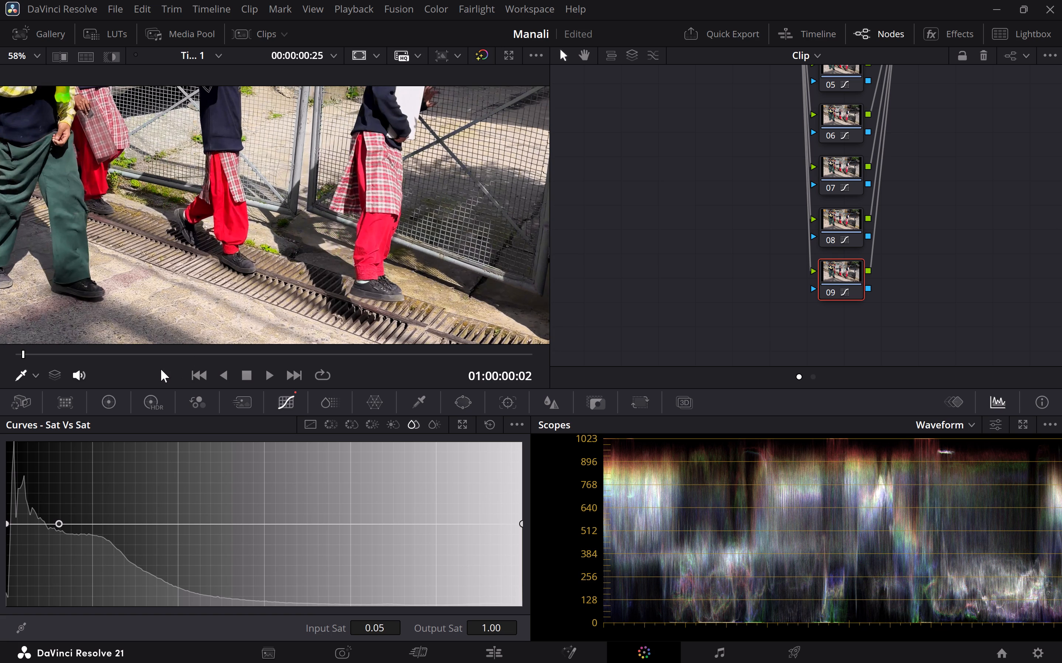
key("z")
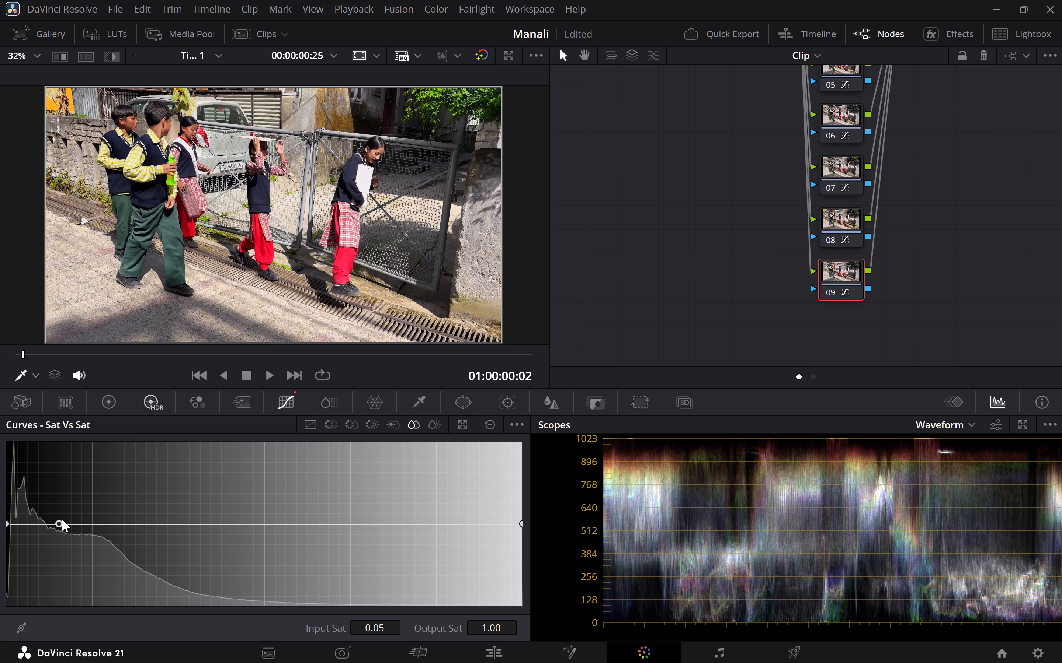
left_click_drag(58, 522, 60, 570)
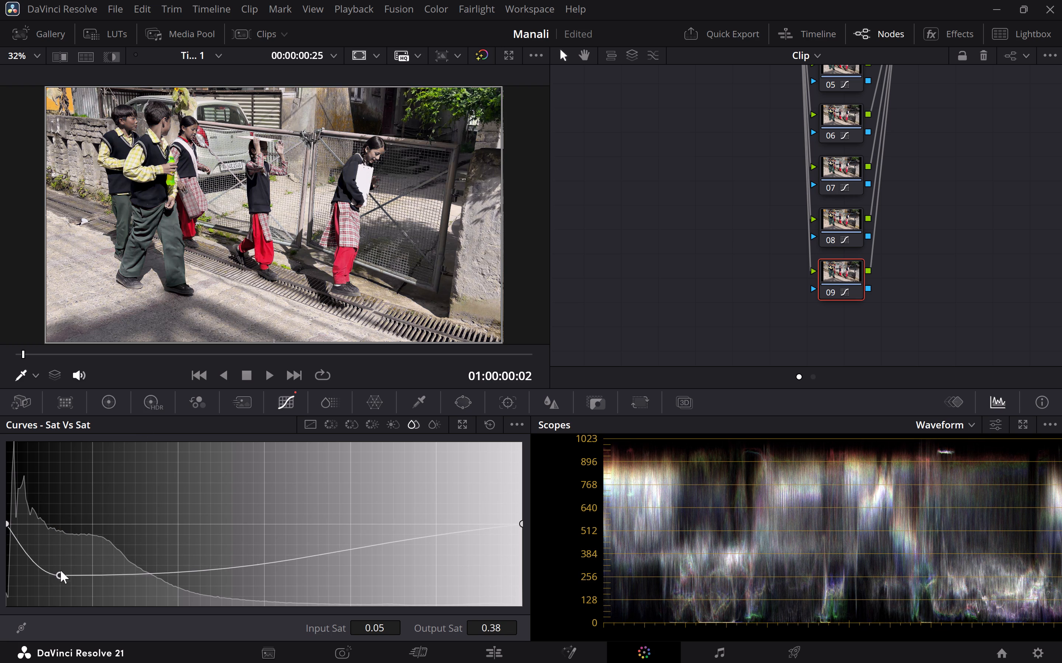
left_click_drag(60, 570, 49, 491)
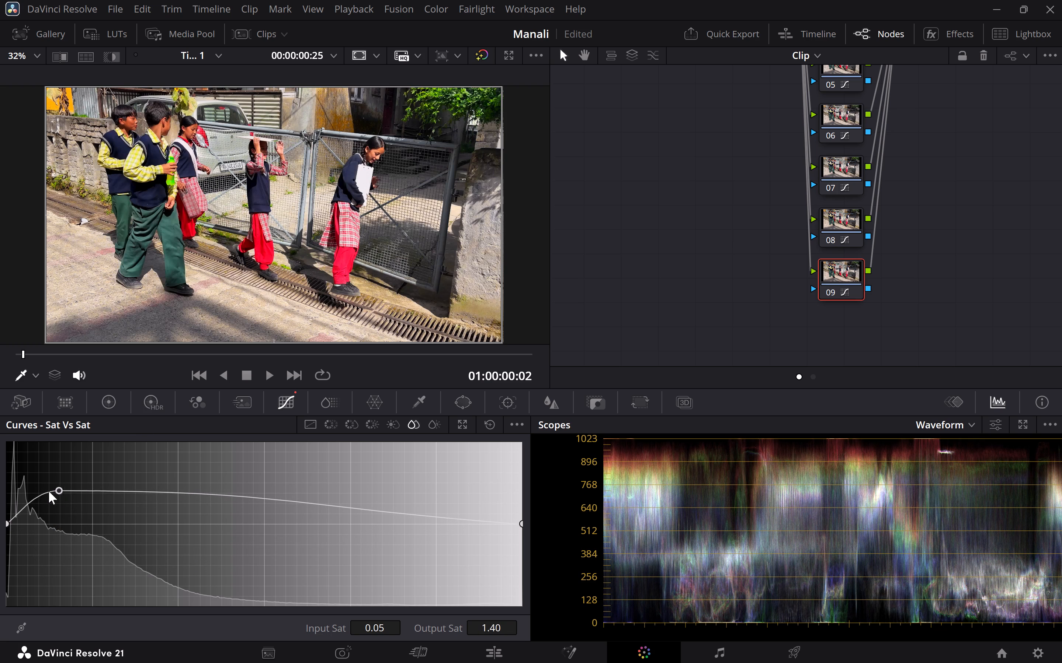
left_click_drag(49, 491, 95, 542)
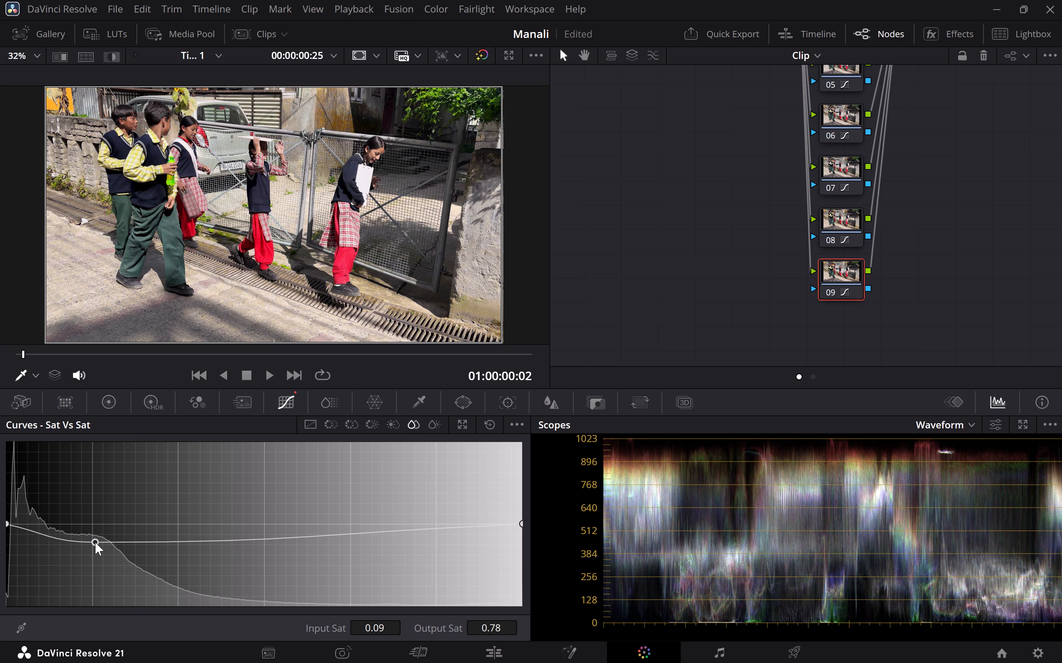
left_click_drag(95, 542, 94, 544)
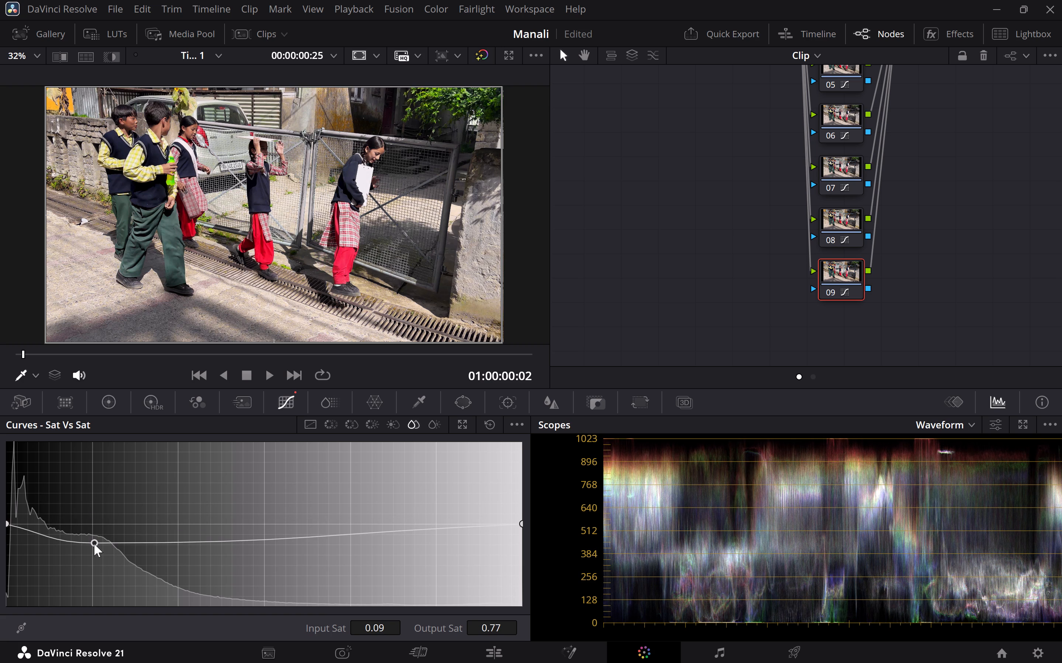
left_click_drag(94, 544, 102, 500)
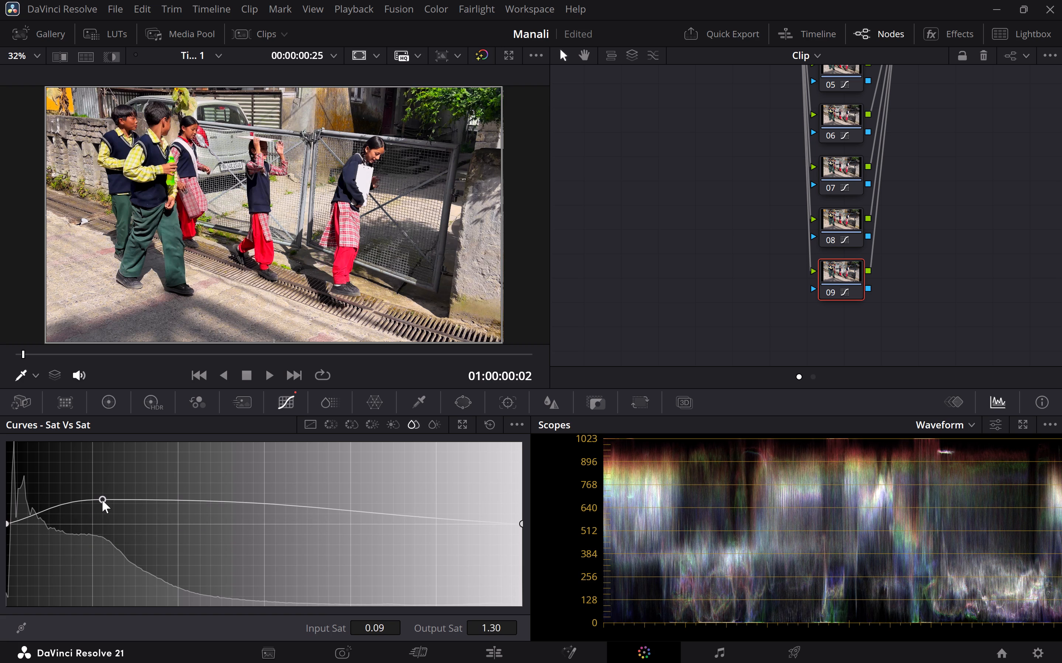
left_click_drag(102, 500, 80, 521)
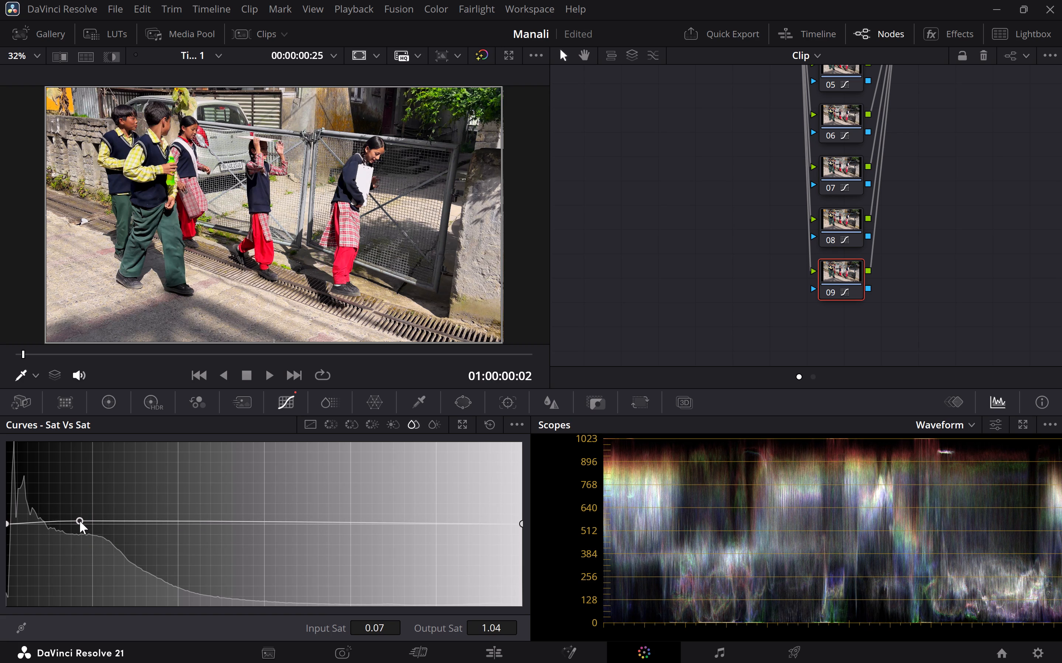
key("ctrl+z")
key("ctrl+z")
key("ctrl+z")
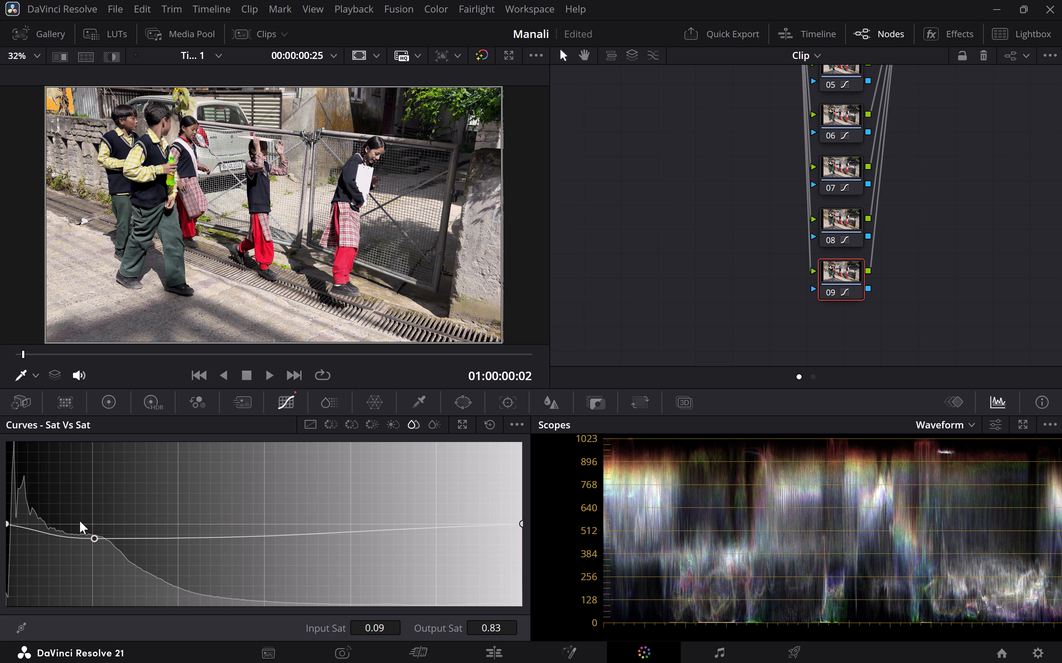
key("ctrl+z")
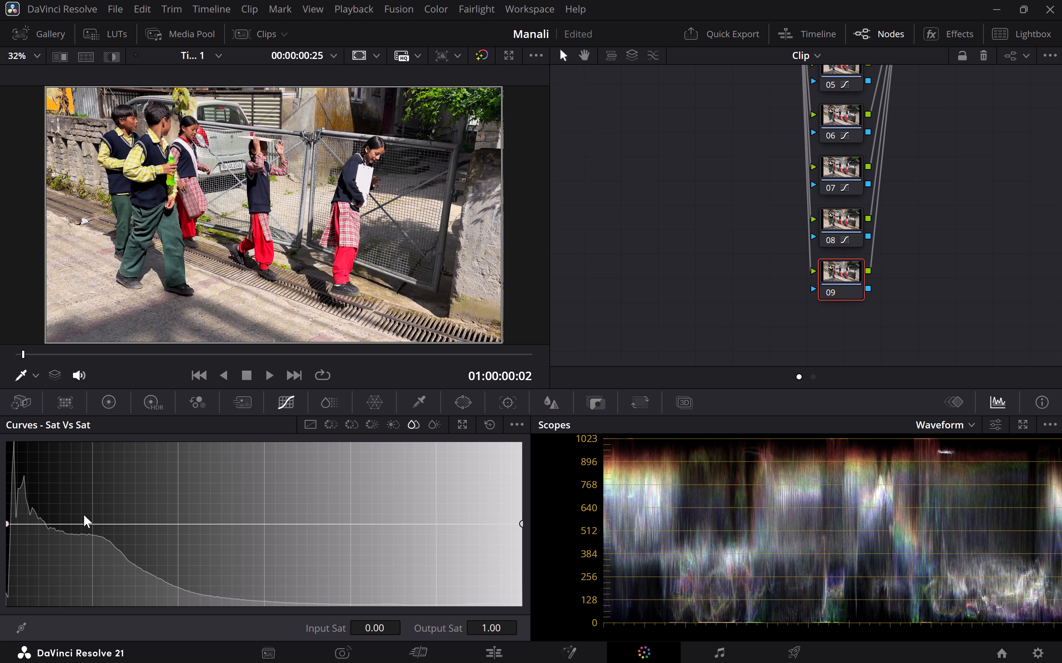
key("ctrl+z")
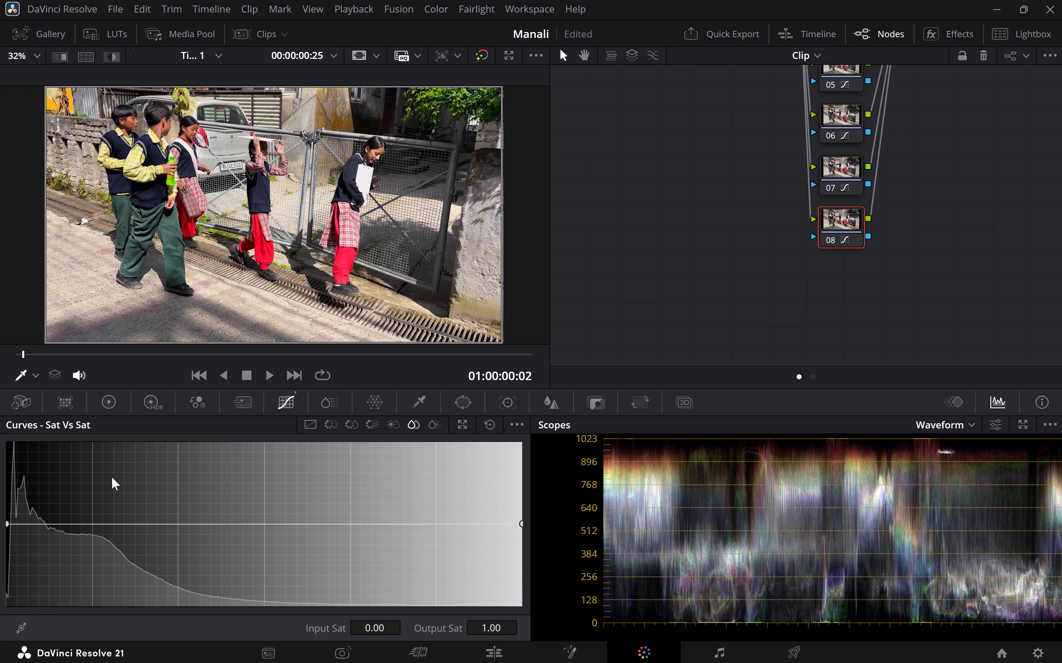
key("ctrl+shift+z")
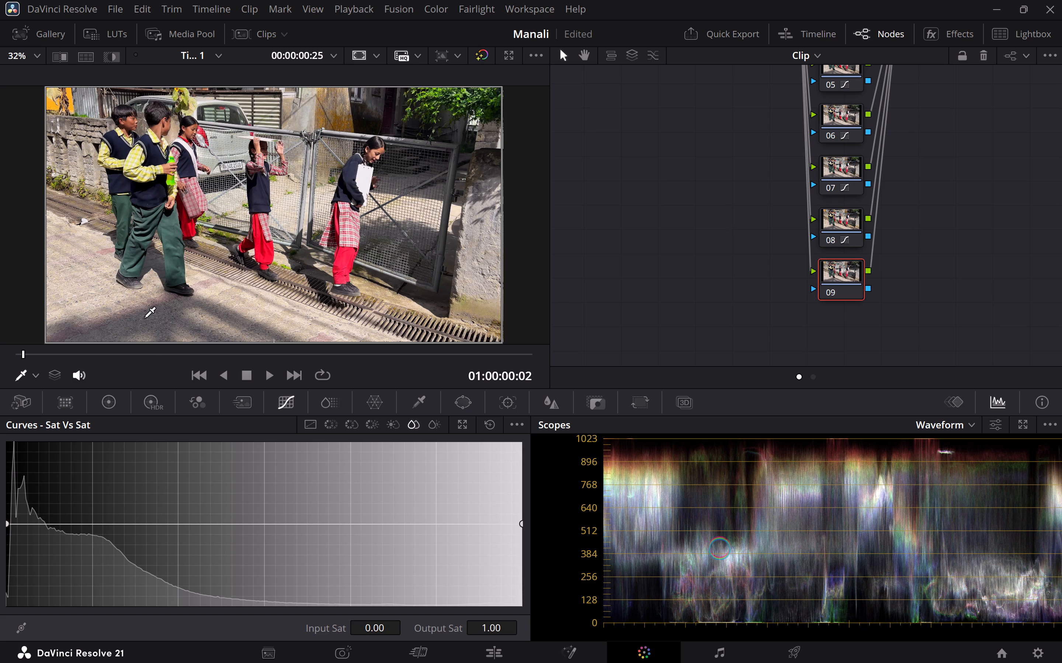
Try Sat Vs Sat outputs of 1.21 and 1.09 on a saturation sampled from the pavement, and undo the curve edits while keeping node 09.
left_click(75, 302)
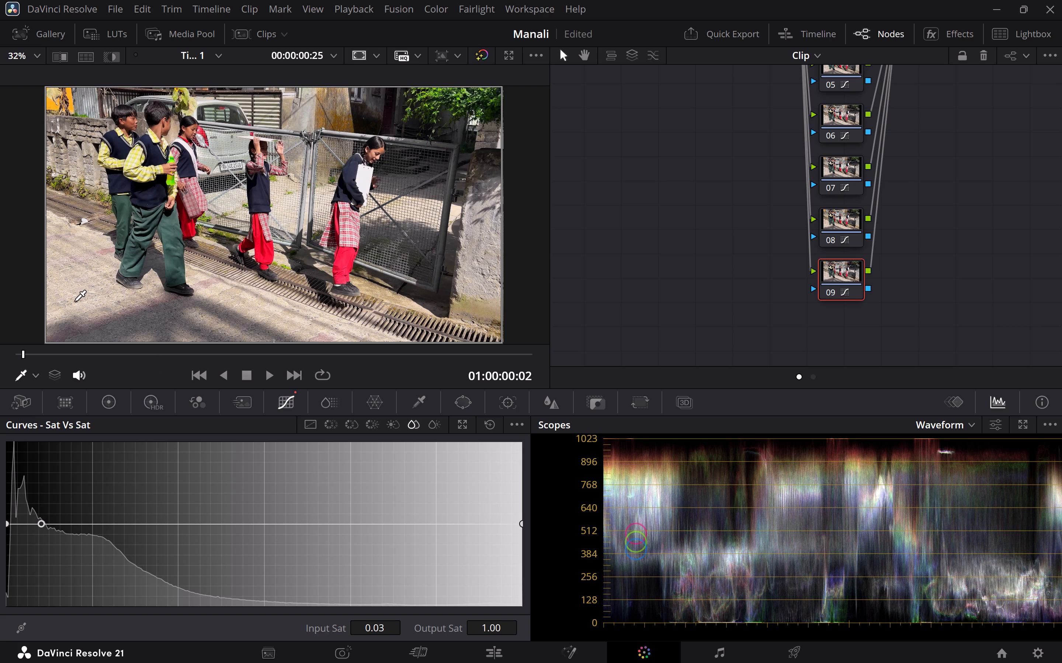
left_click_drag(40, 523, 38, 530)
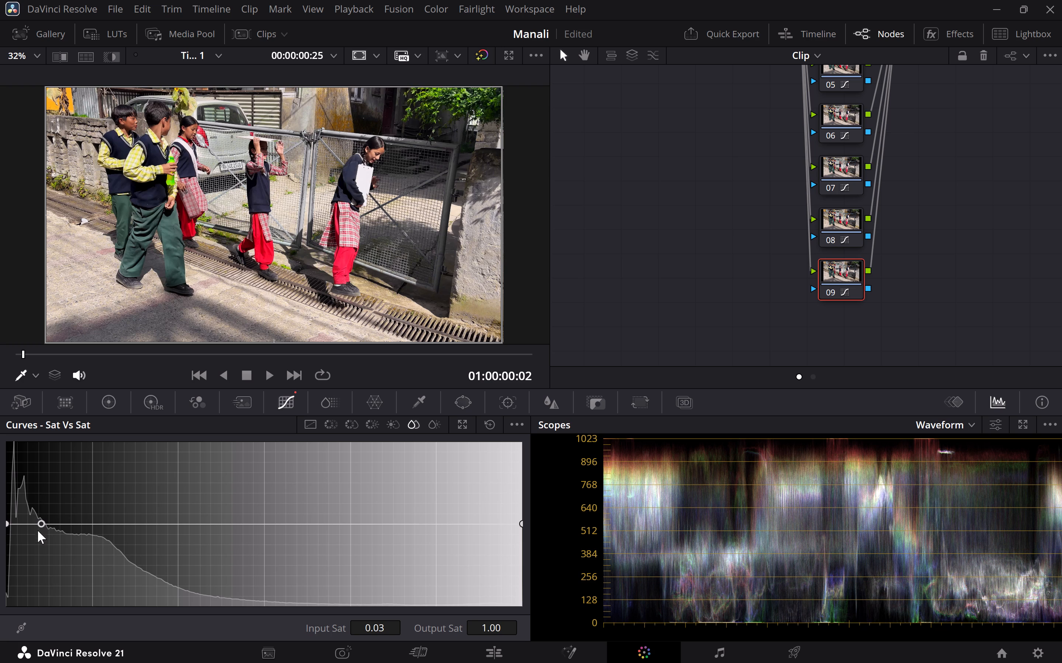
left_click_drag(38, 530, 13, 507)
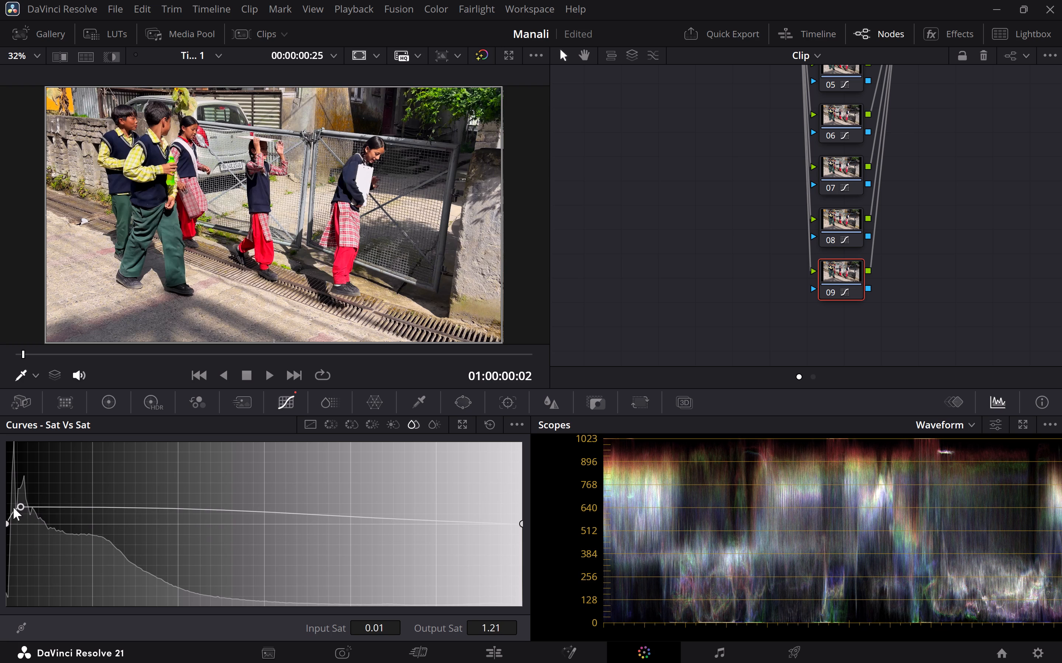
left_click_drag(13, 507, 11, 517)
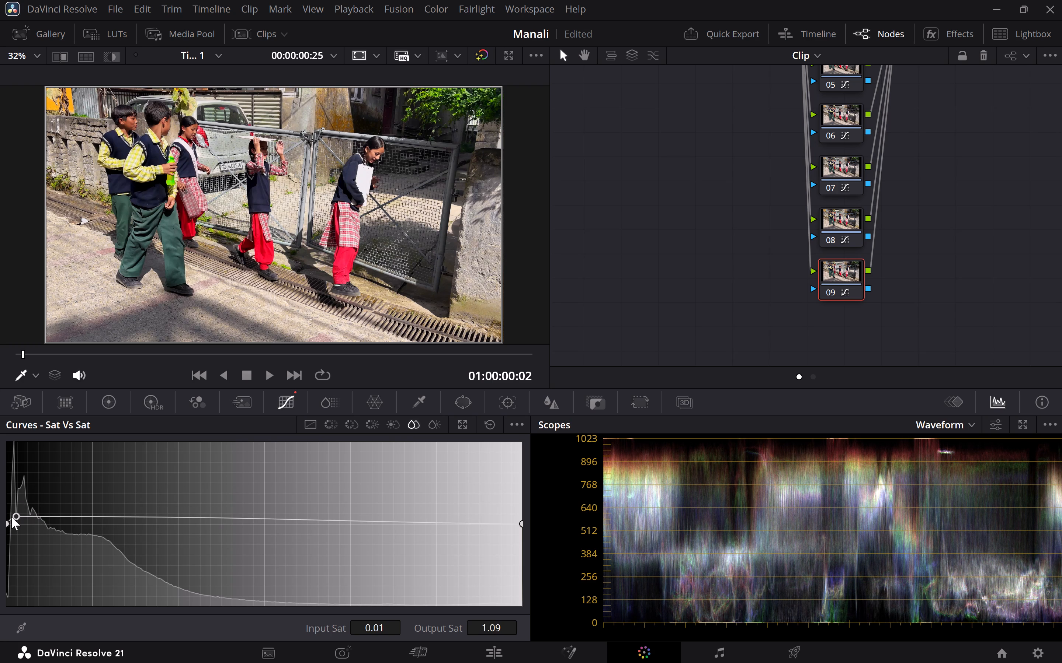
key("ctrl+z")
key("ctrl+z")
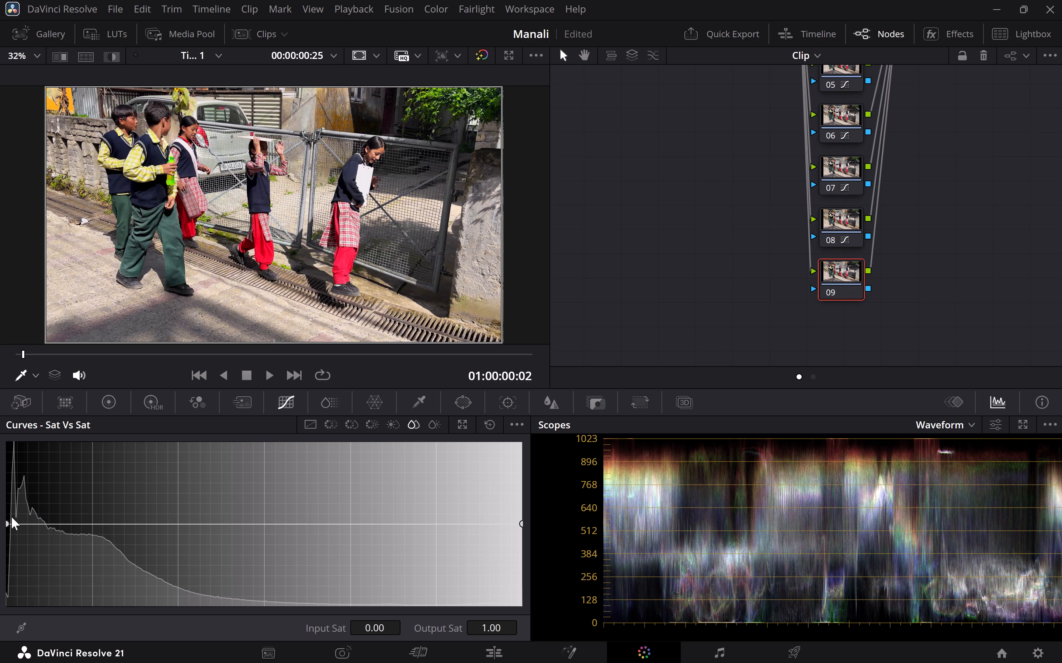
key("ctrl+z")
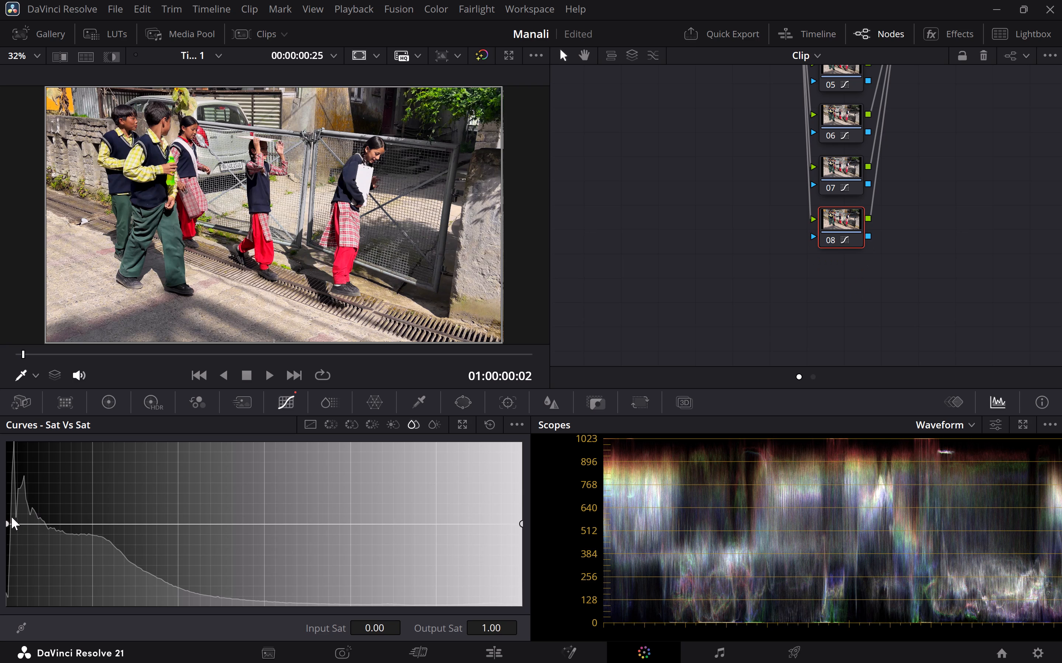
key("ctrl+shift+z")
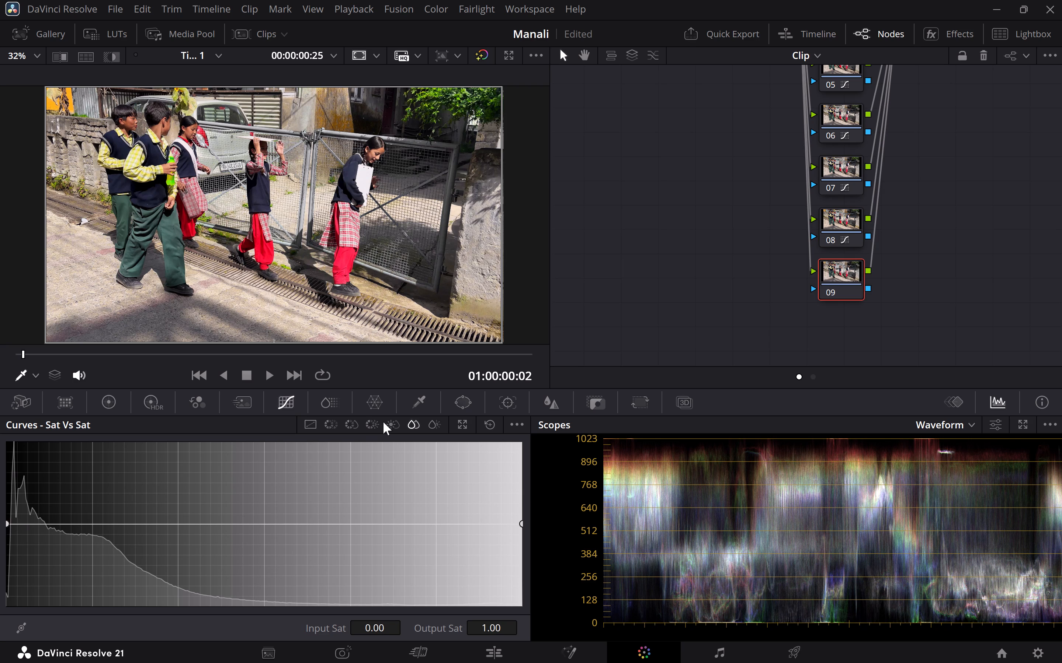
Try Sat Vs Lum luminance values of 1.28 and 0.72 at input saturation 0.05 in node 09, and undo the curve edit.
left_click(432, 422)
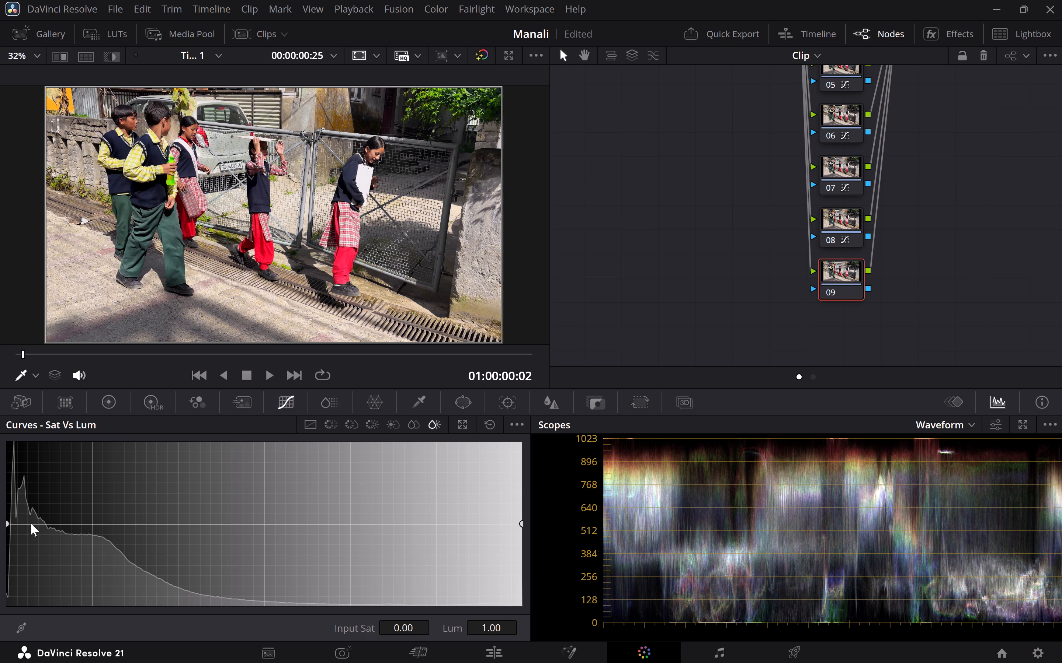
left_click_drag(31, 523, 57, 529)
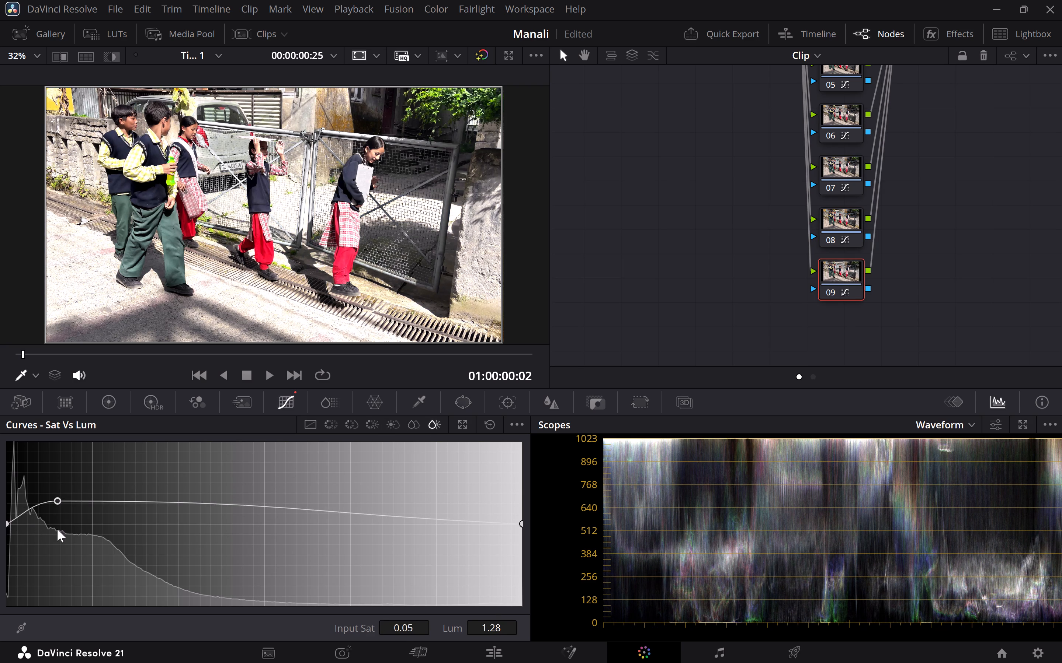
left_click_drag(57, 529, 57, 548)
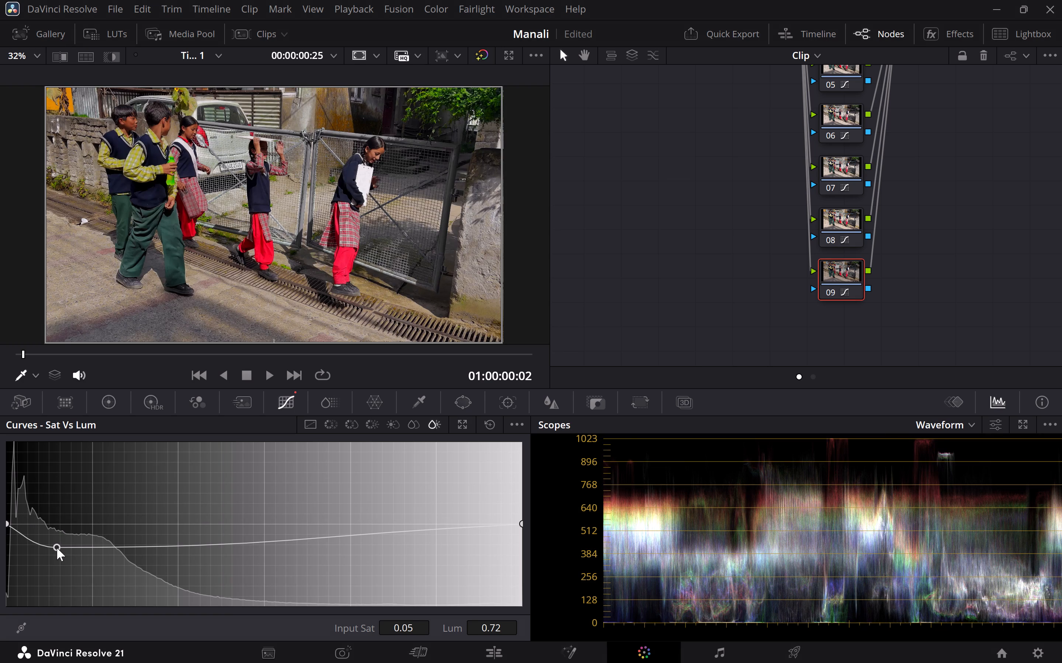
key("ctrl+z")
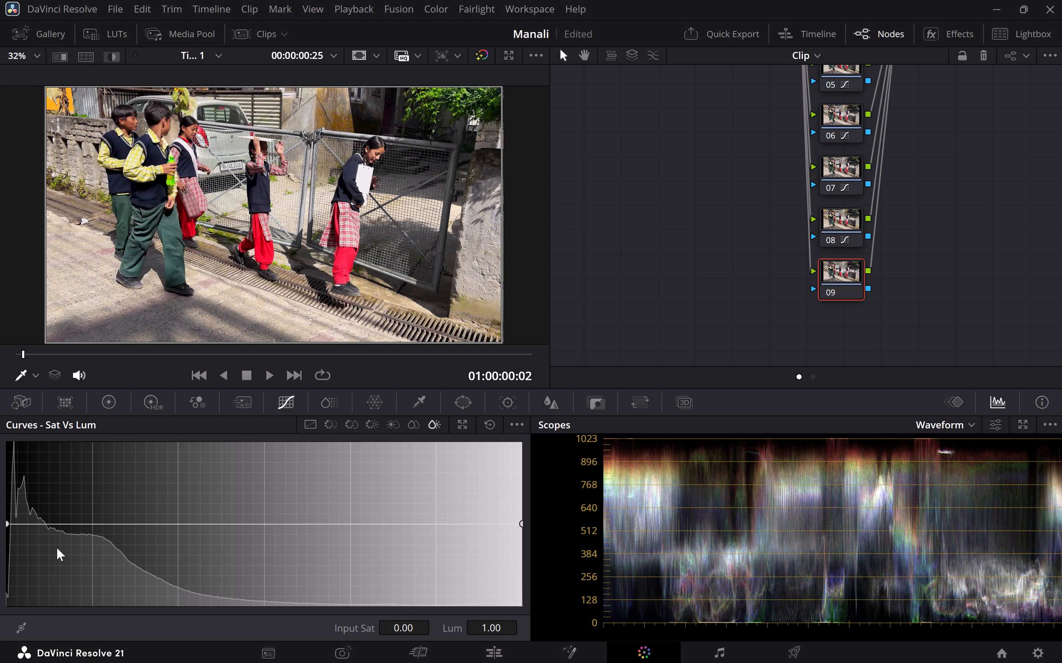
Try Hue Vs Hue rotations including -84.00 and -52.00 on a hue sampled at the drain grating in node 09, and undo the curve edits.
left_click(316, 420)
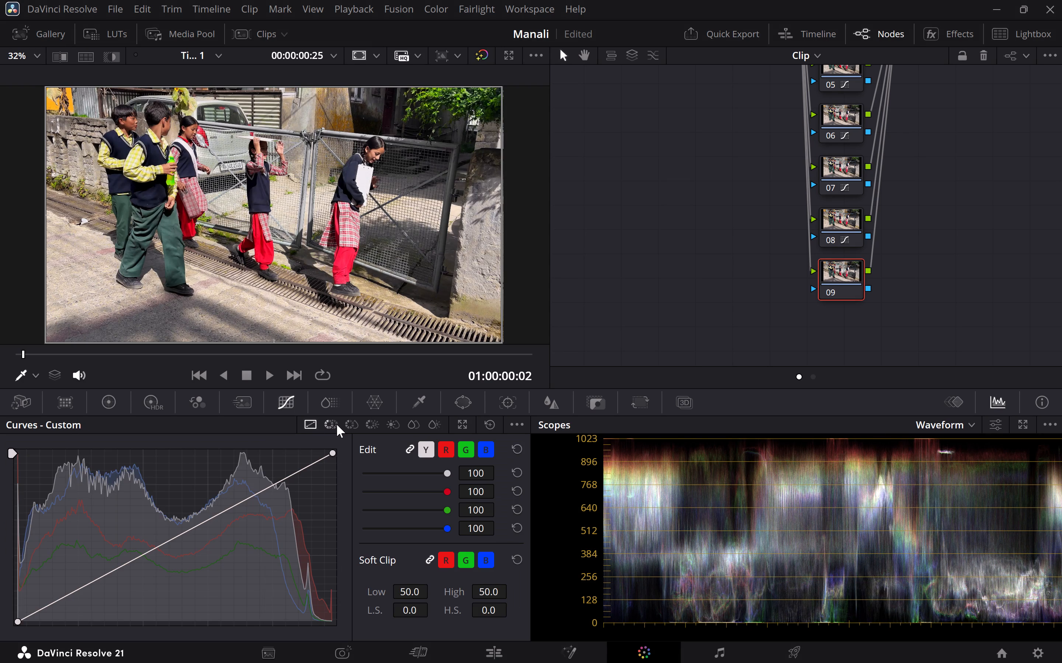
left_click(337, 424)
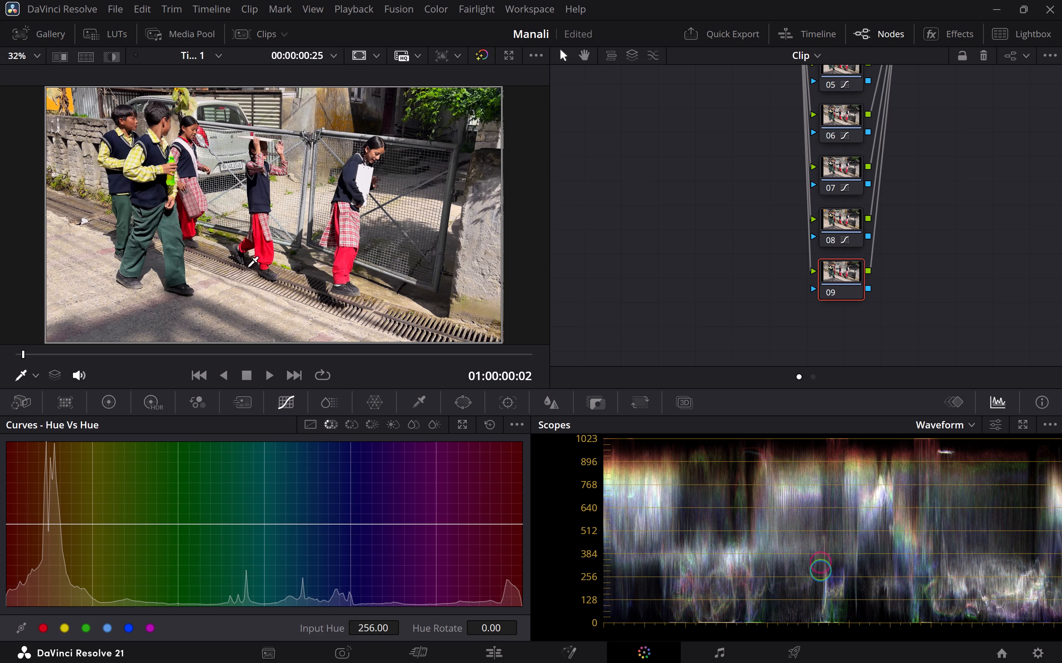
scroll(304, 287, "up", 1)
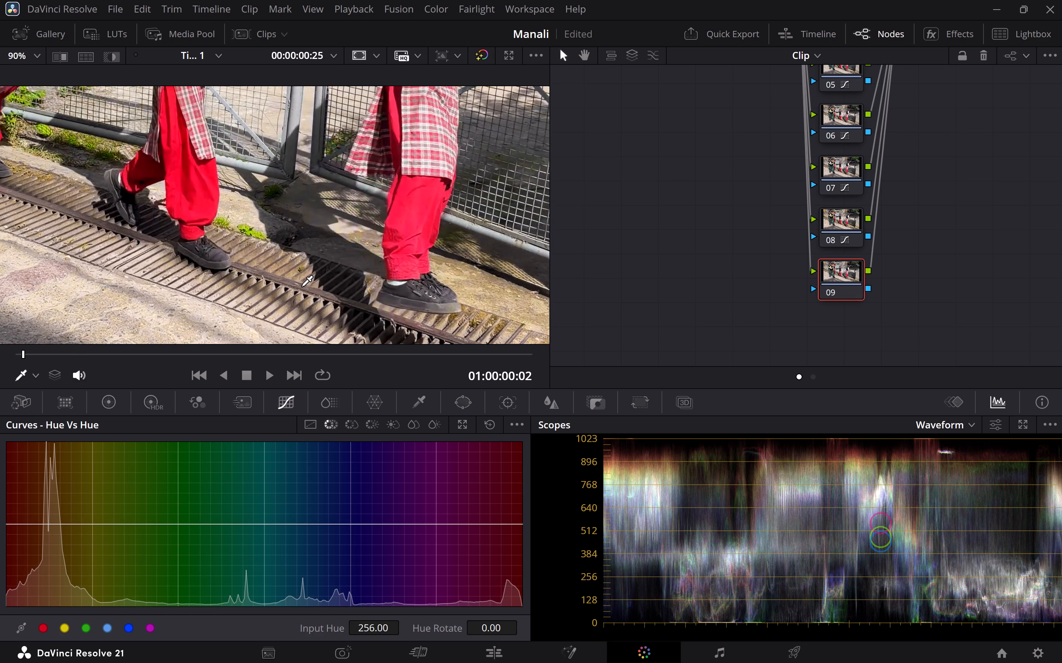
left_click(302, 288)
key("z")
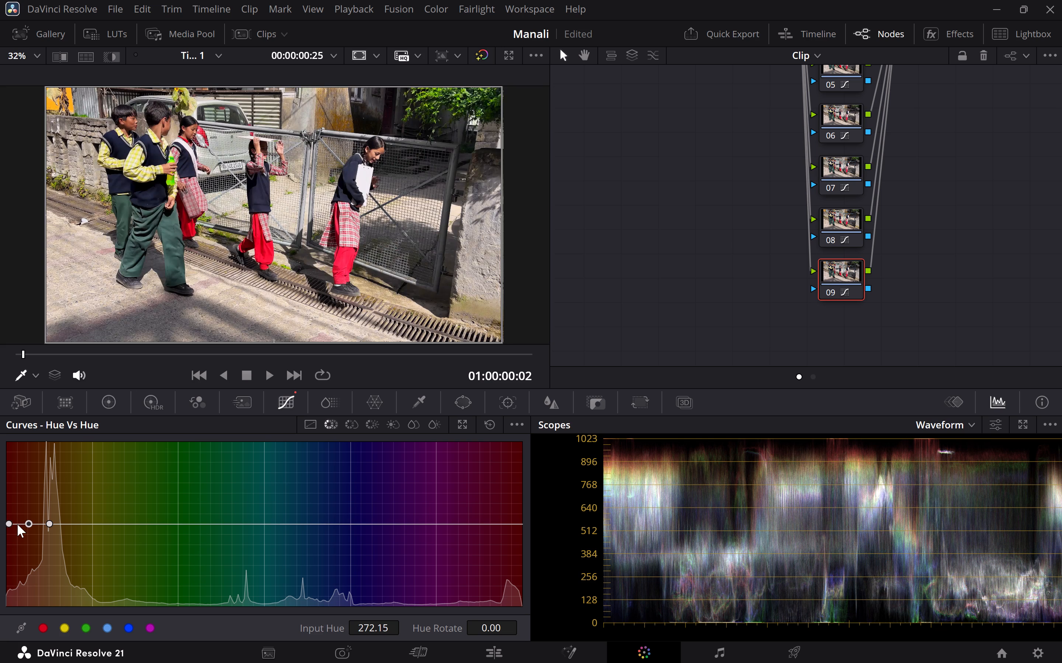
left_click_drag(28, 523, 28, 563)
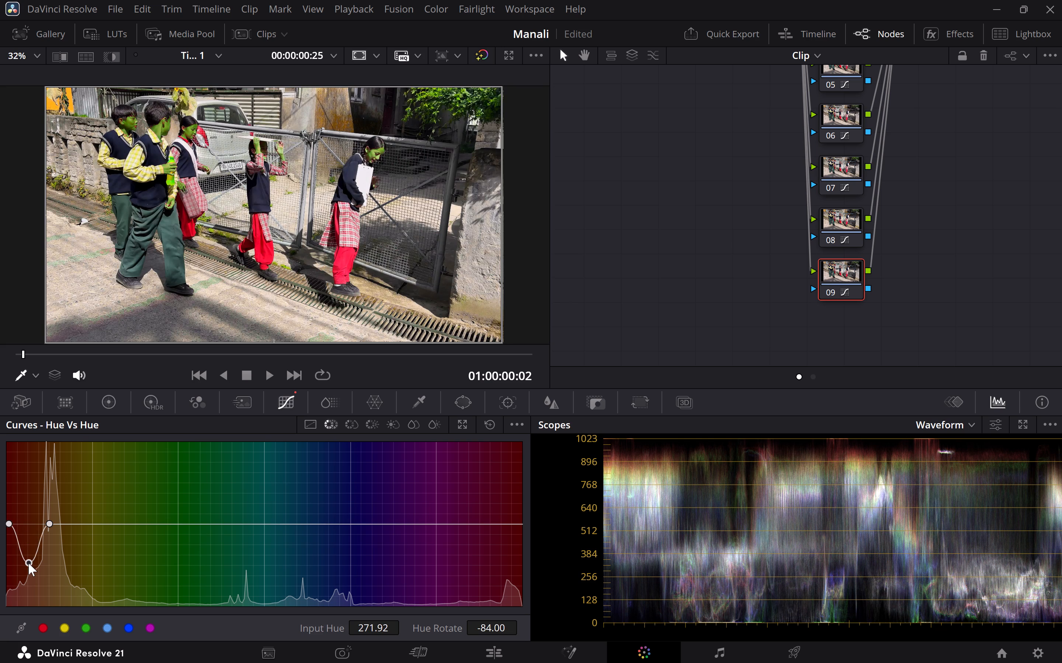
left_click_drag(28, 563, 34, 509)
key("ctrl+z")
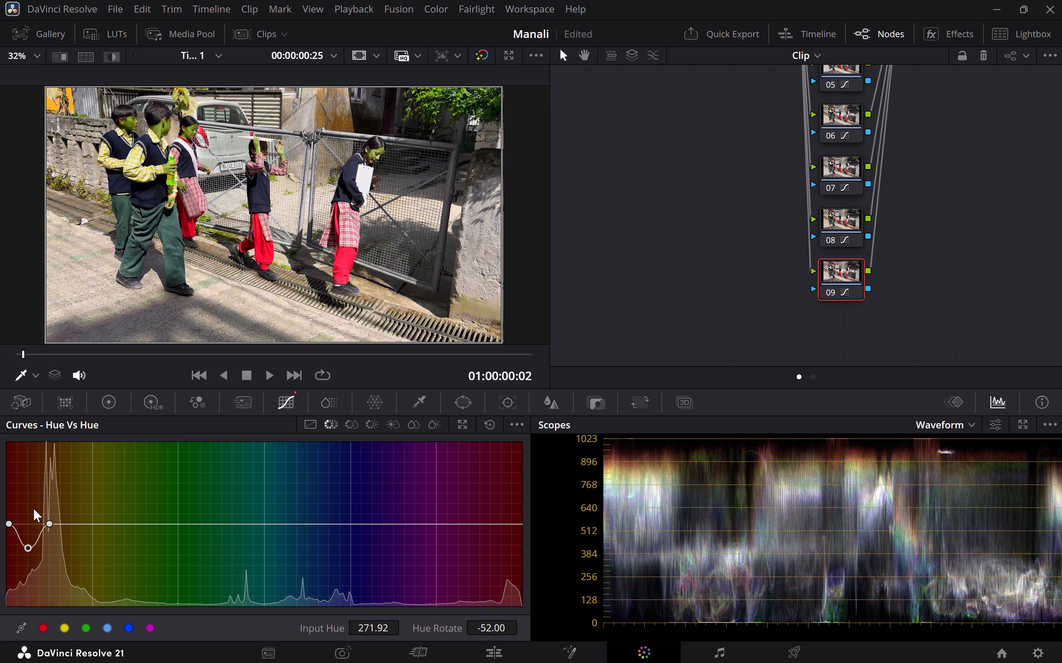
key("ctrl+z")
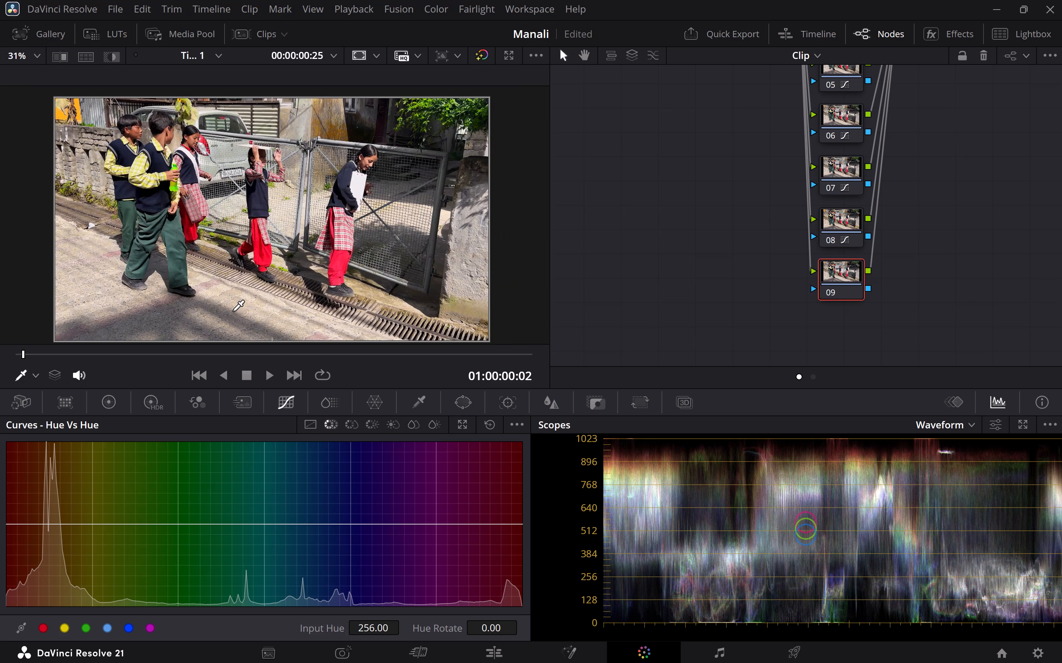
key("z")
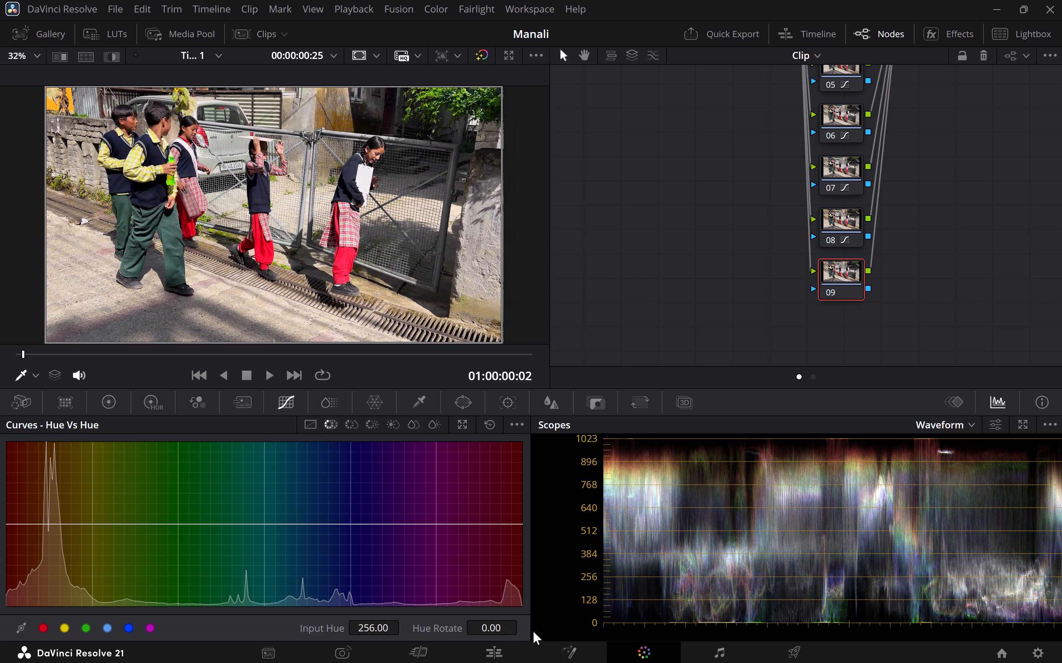
Move the mixer node down below node 11, beside node 05, and select it.
scroll(733, 208, "up", 7)
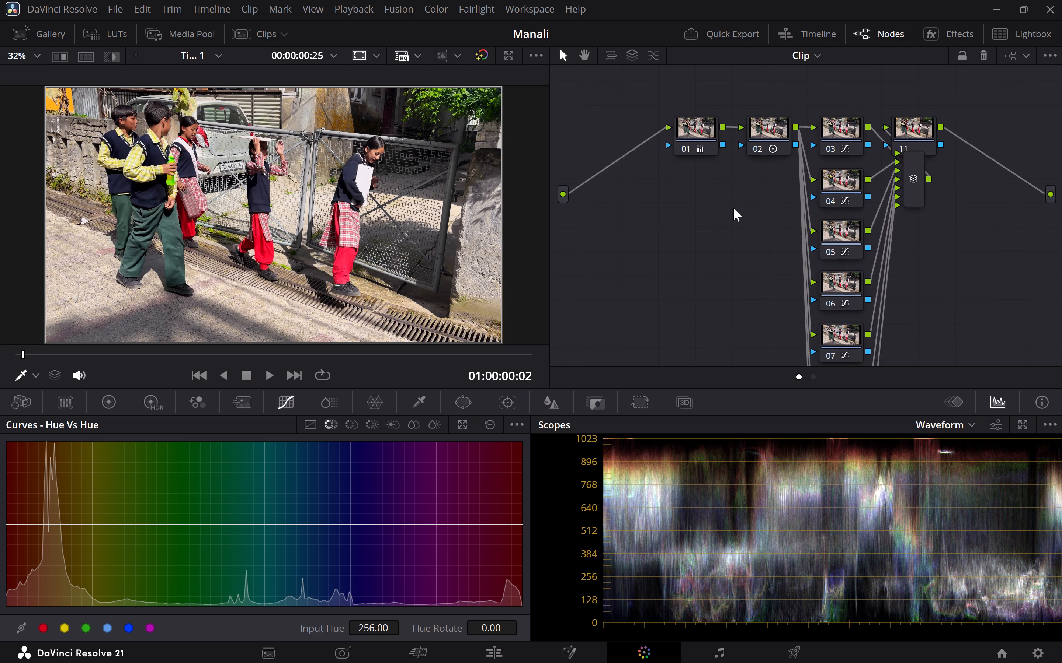
scroll(733, 208, "up", 2)
left_click_drag(910, 184, 918, 256)
left_click(924, 265)
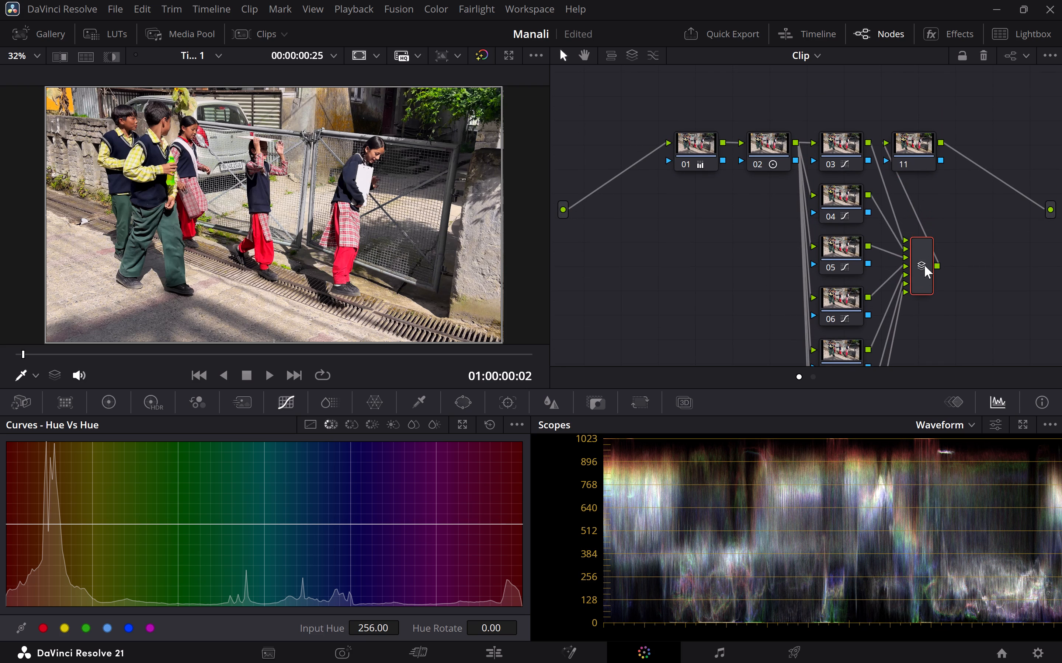
left_click(923, 265)
Toggle nodes 03, 11 and 01 off and on to compare each one's effect on the image.
left_click(829, 158)
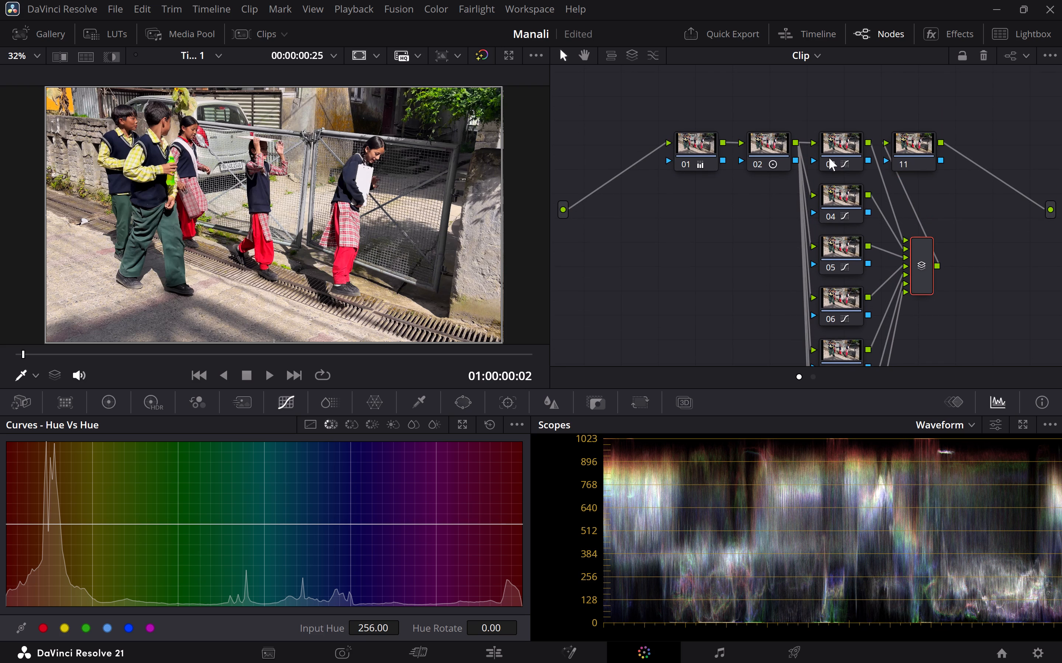
left_click(830, 163)
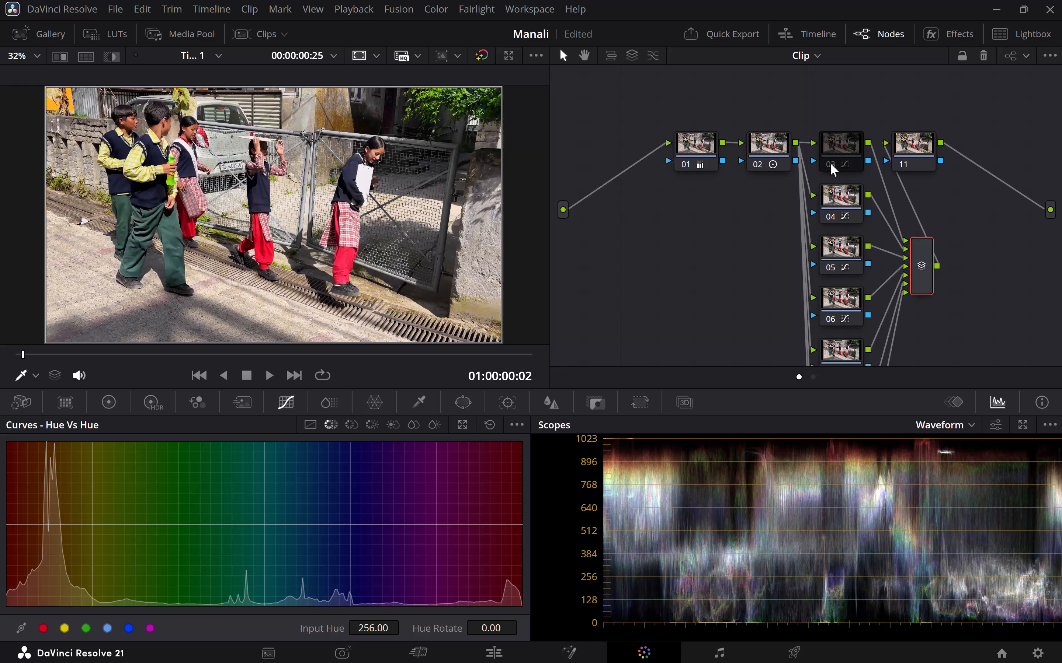
left_click(905, 160)
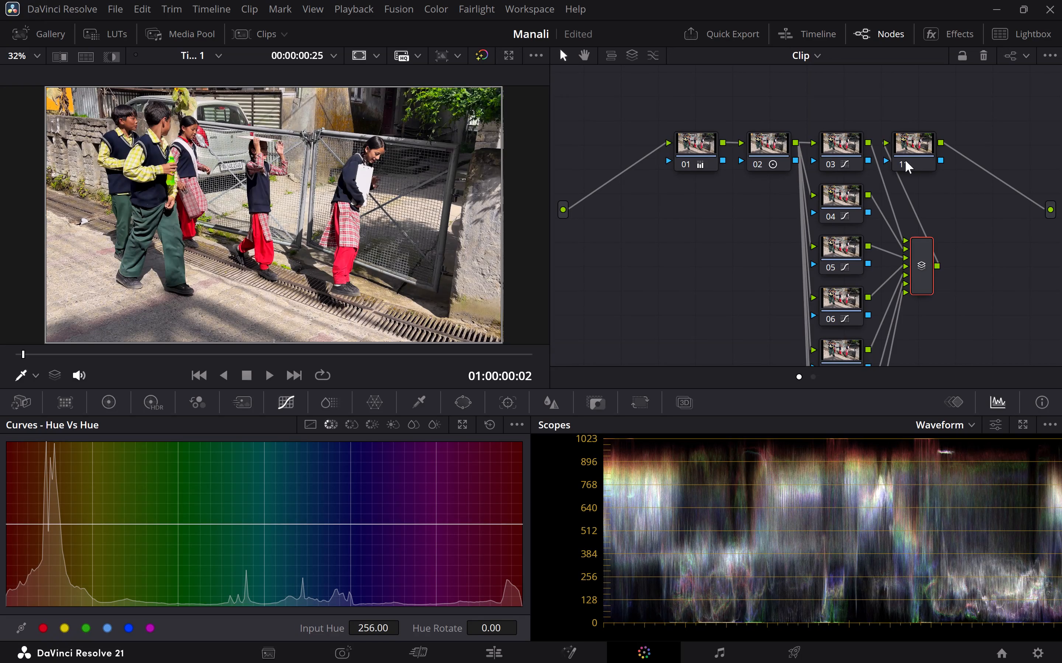
left_click(905, 160)
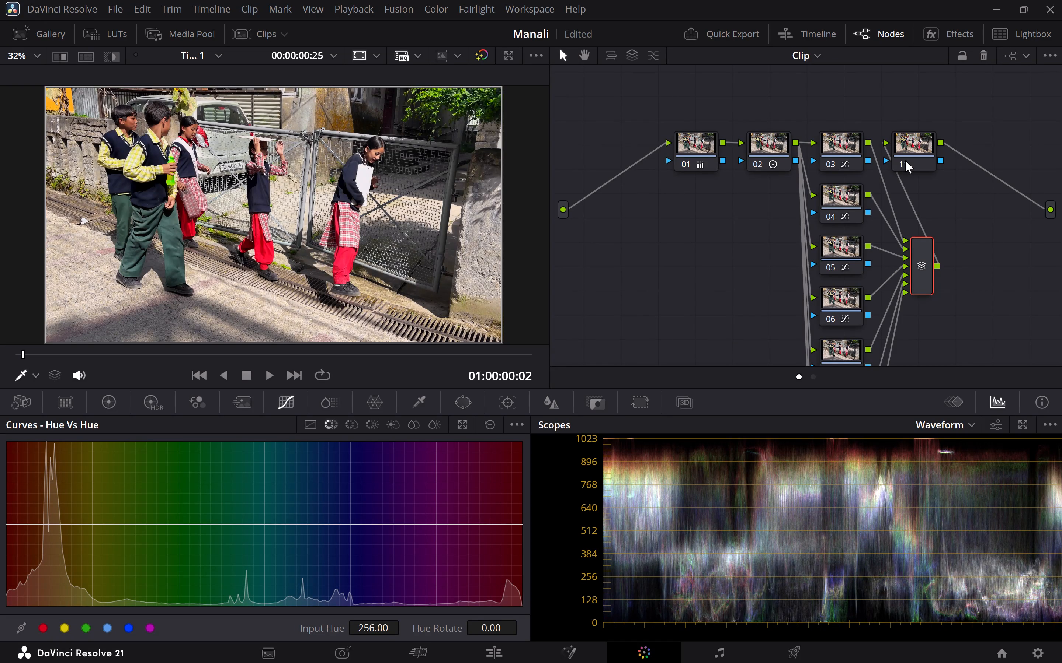
left_click(905, 160)
left_click(905, 160)
left_click(688, 164)
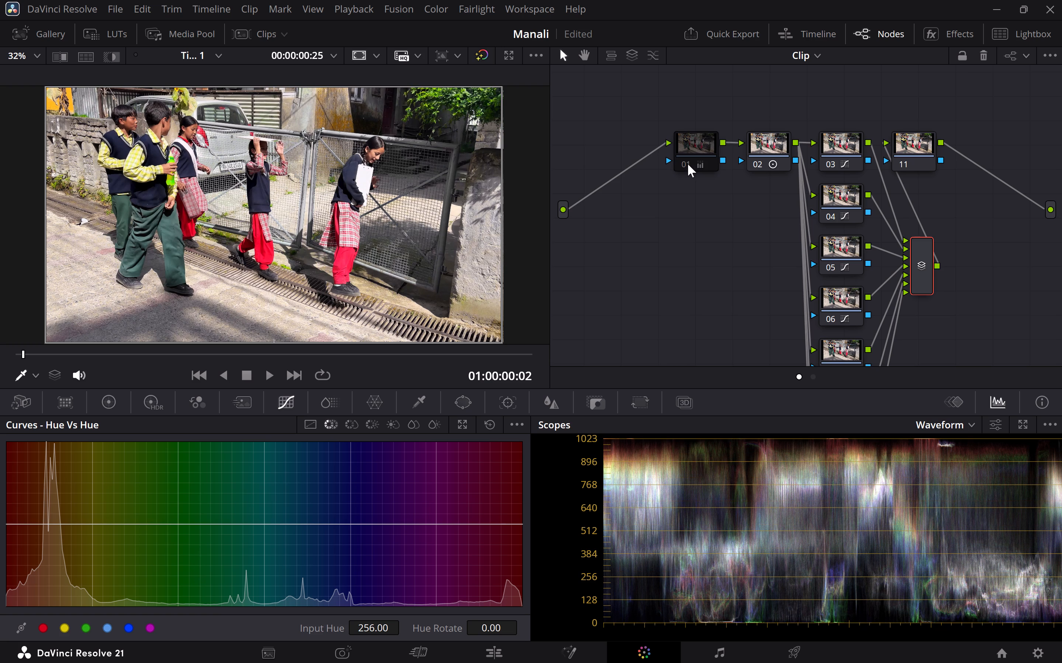
left_click(688, 164)
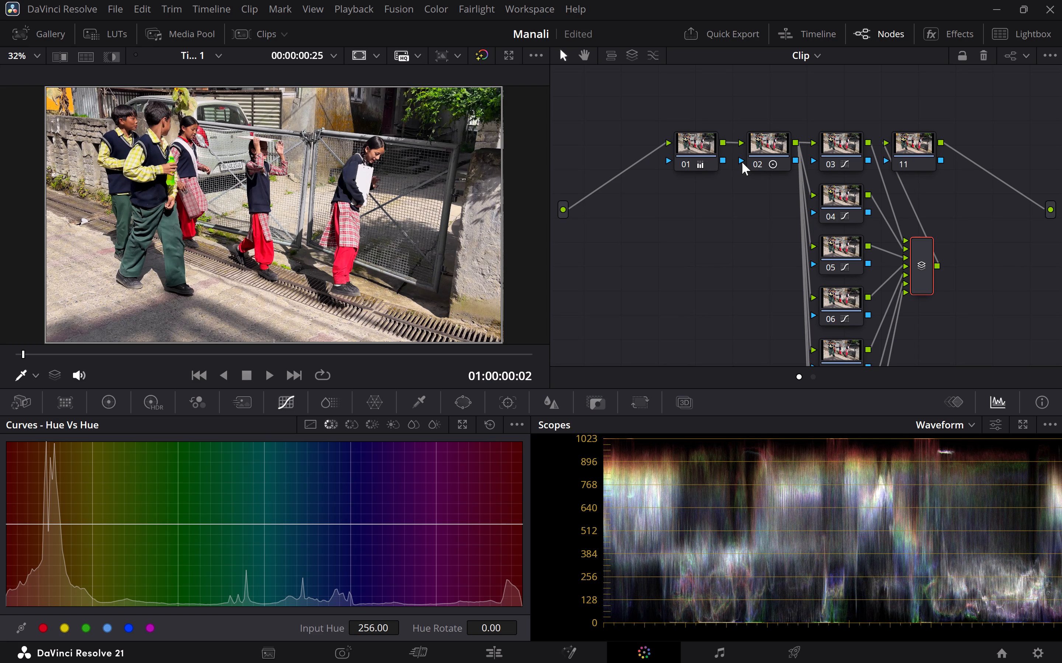
left_click(688, 161)
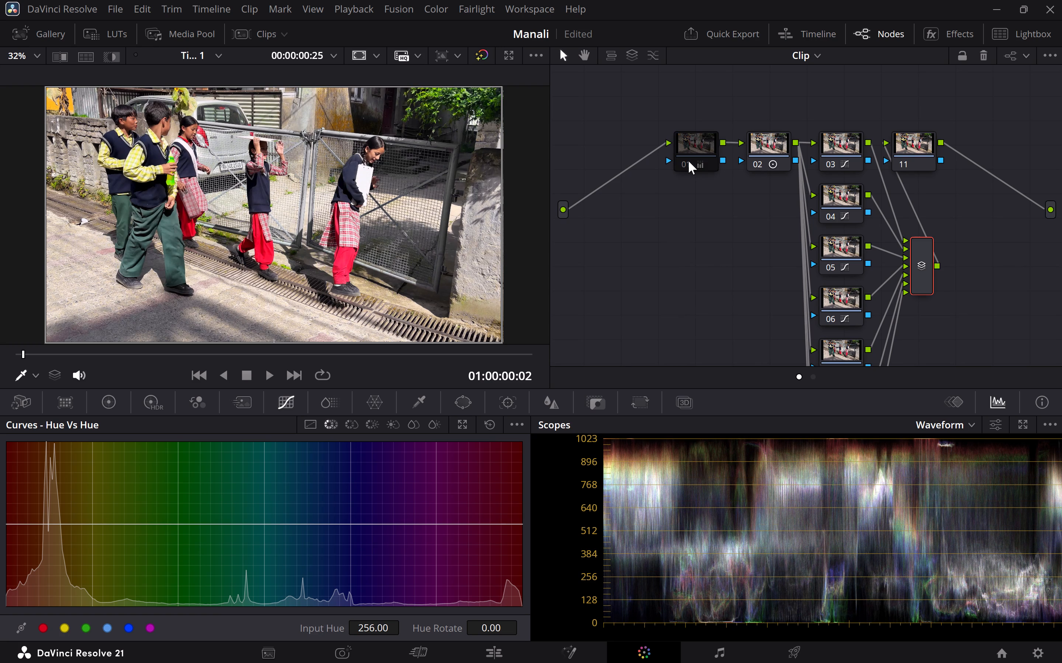
left_click(688, 161)
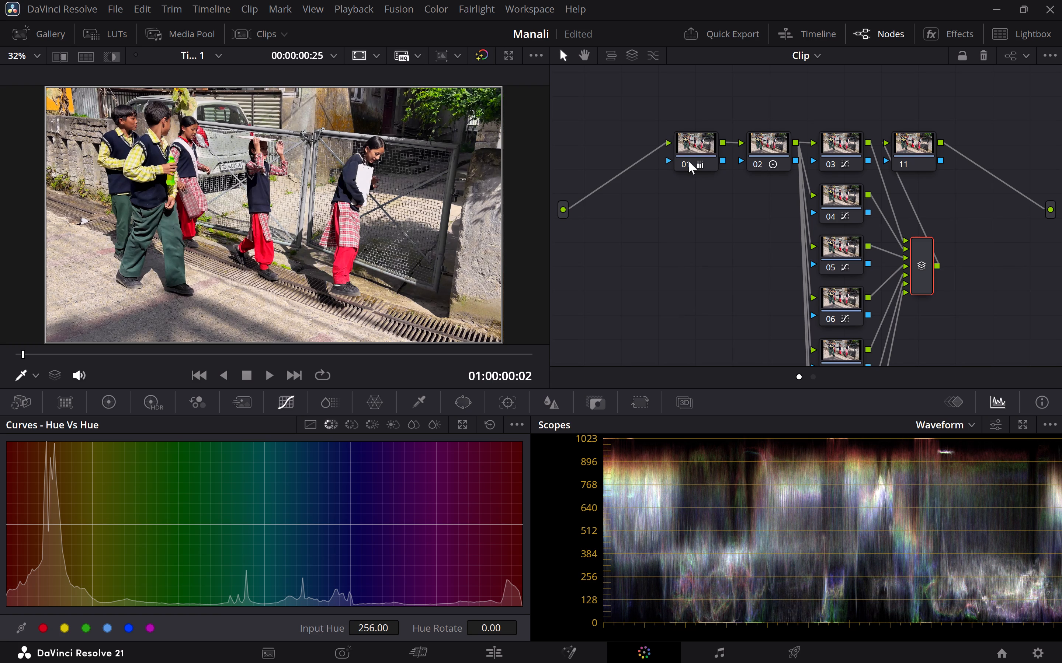
left_click(688, 161)
left_click(688, 161)
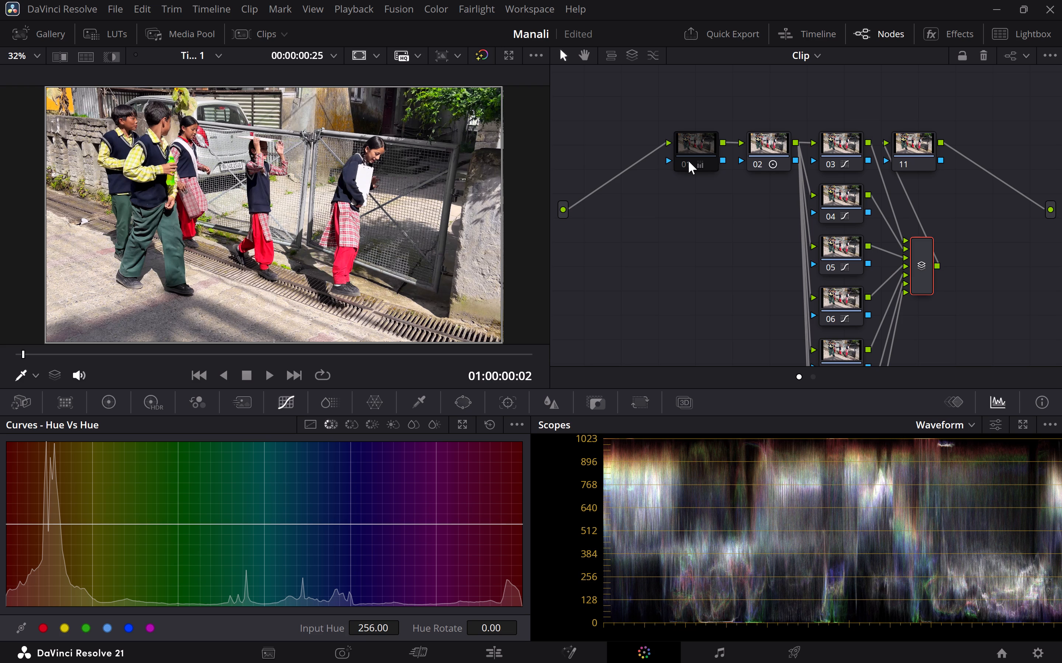
Toggle nodes 02, 03 and 05 off and on to compare each one's effect on the image.
left_click(760, 163)
left_click(760, 163)
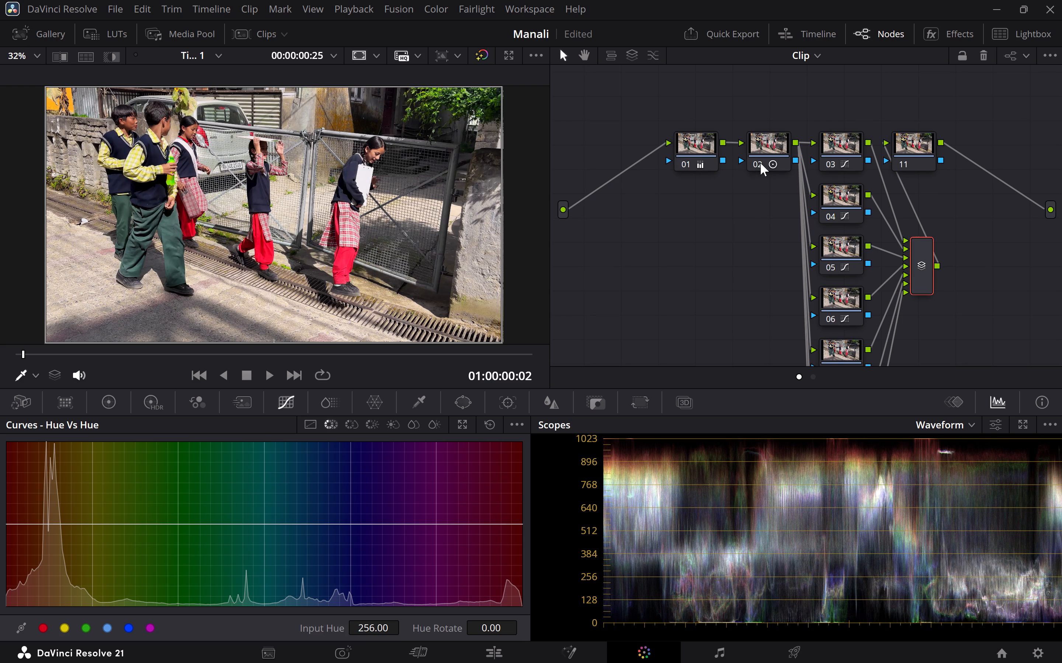
left_click(760, 163)
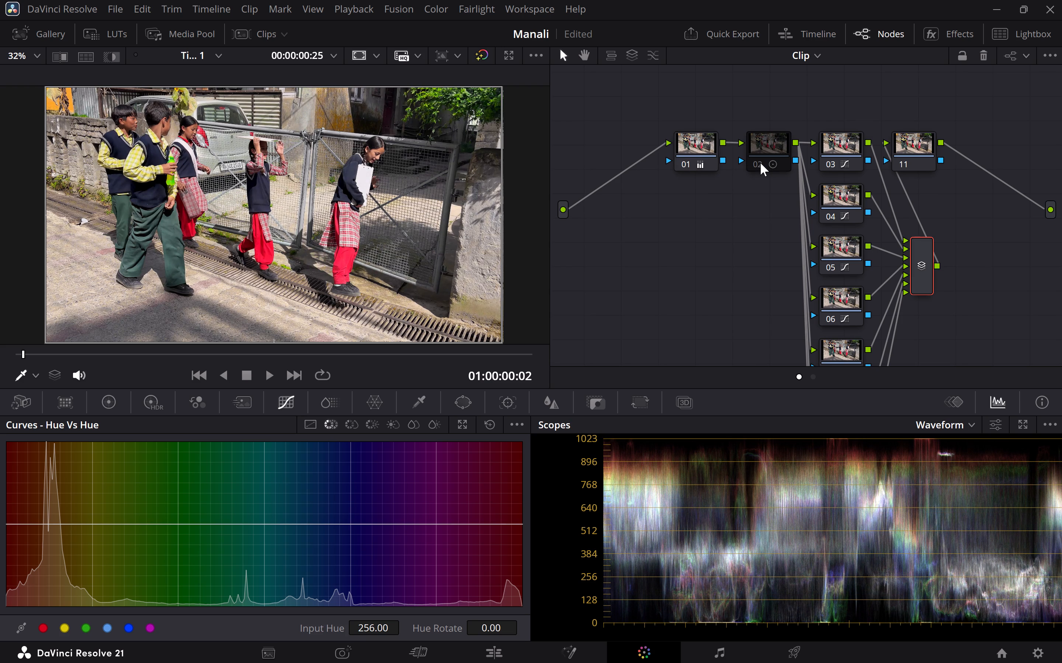
left_click(760, 163)
left_click(760, 163)
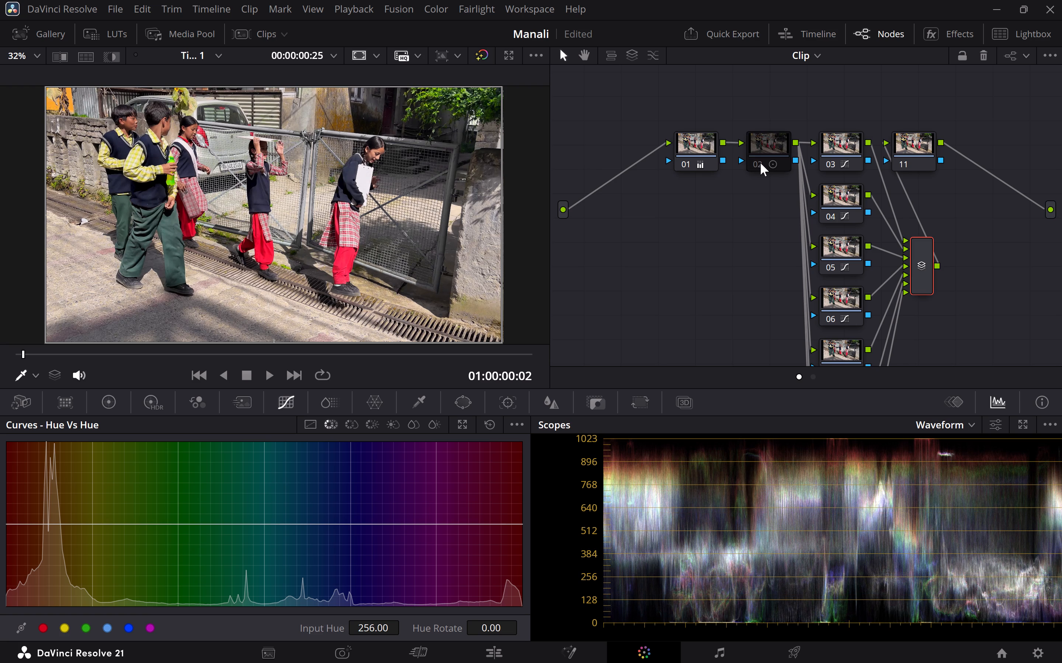
left_click(760, 163)
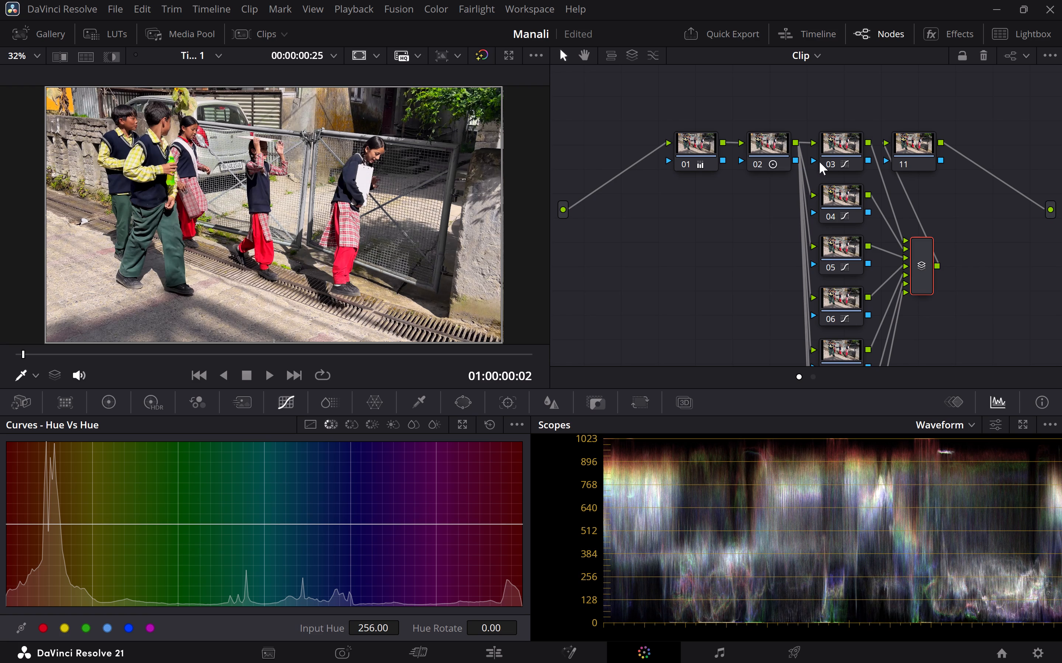
left_click(830, 162)
left_click(830, 162)
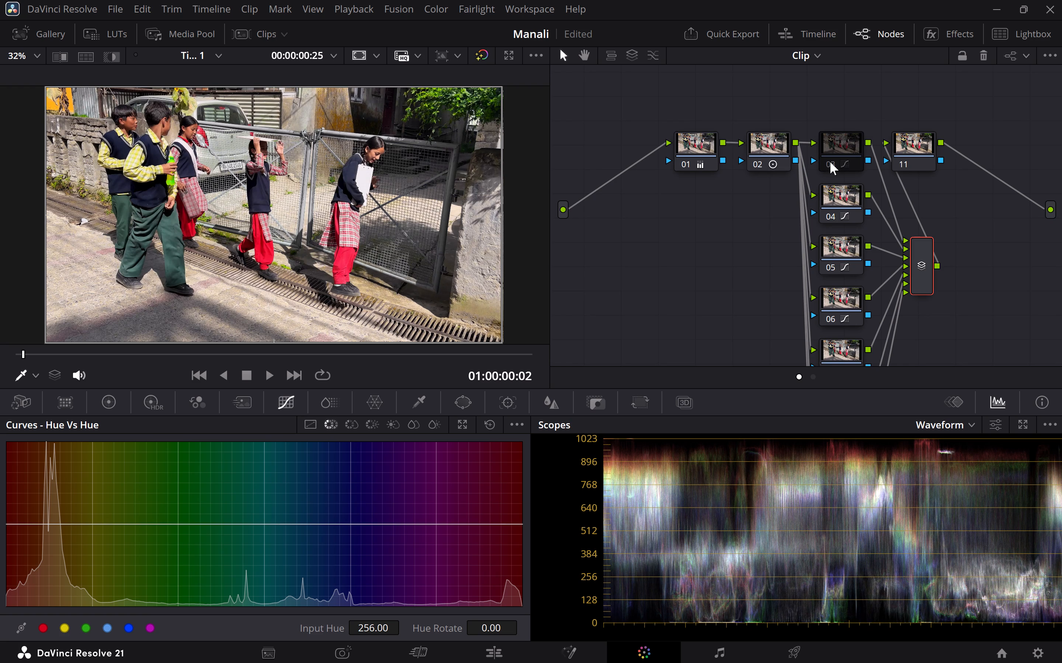
left_click(827, 268)
left_click(827, 268)
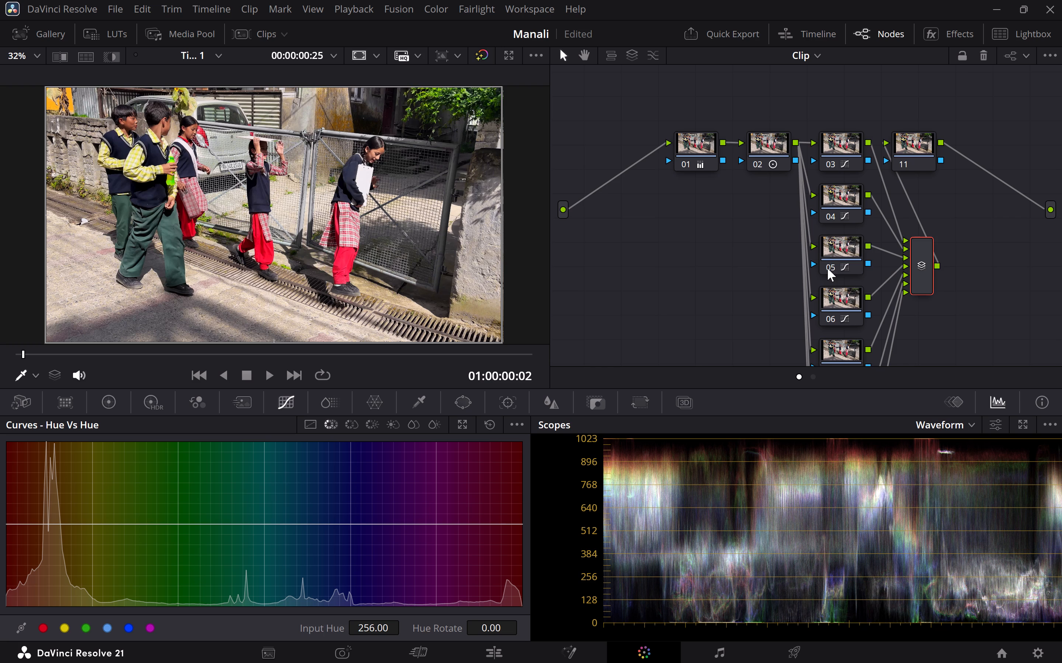
Delete node 09 at the bottom of the node stack feeding the mixer, below node 08.
scroll(836, 317, "down", 8)
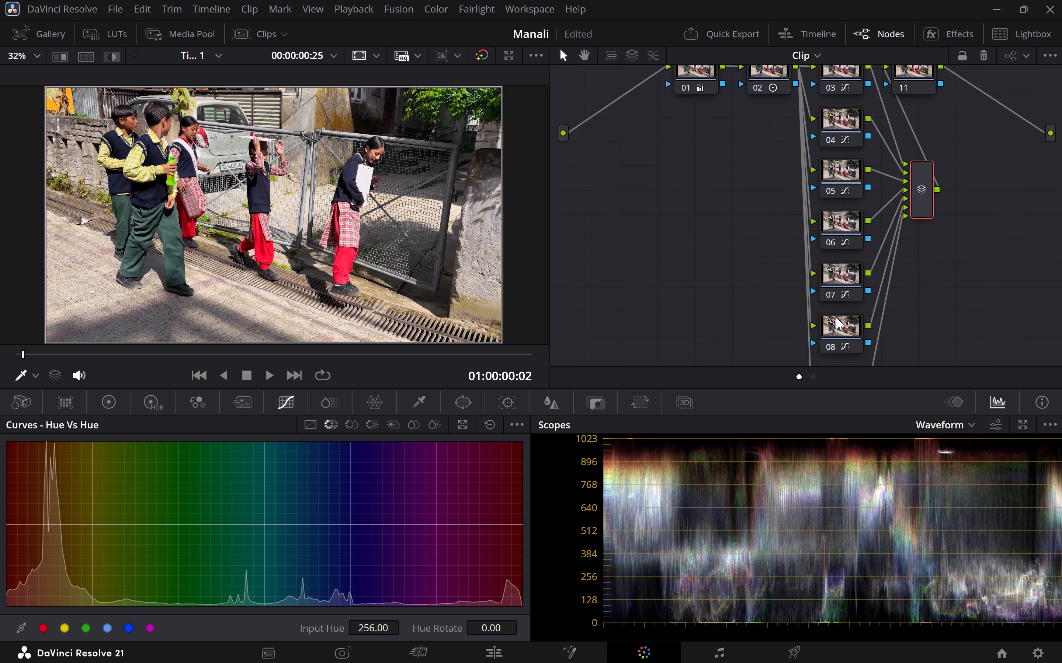
scroll(836, 317, "down", 2)
left_click(828, 261)
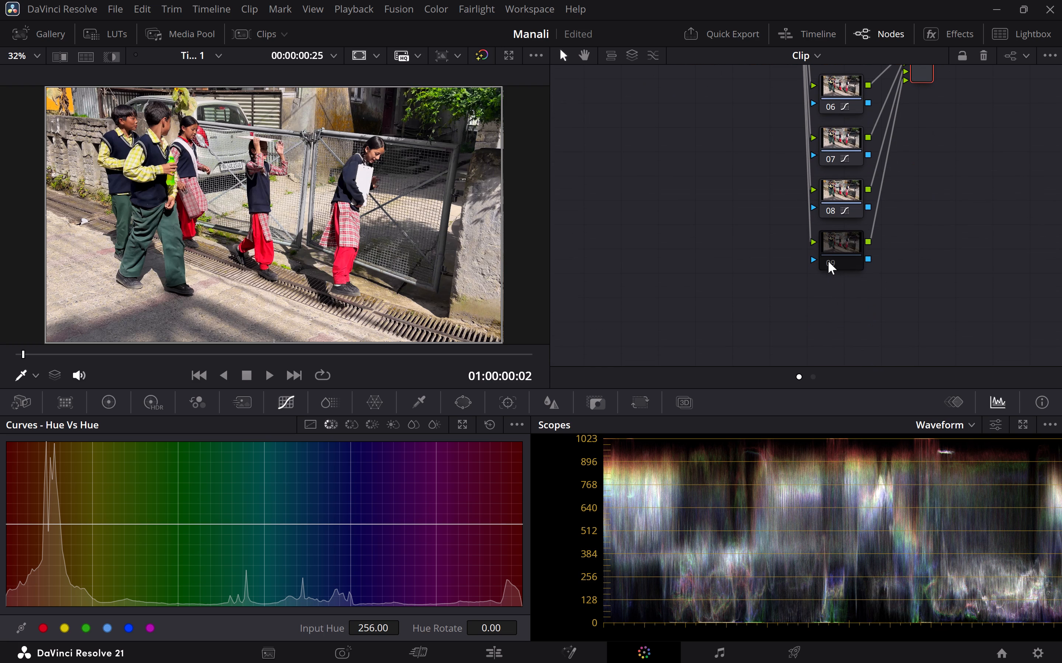
left_click(844, 250)
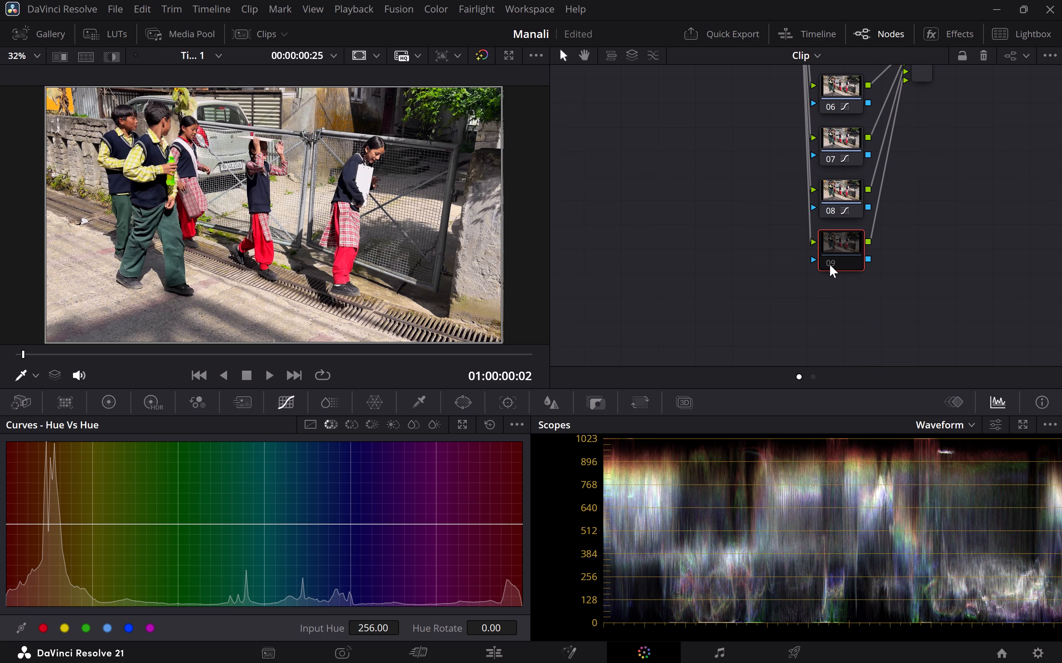
left_click(830, 264)
key("BackSpace")
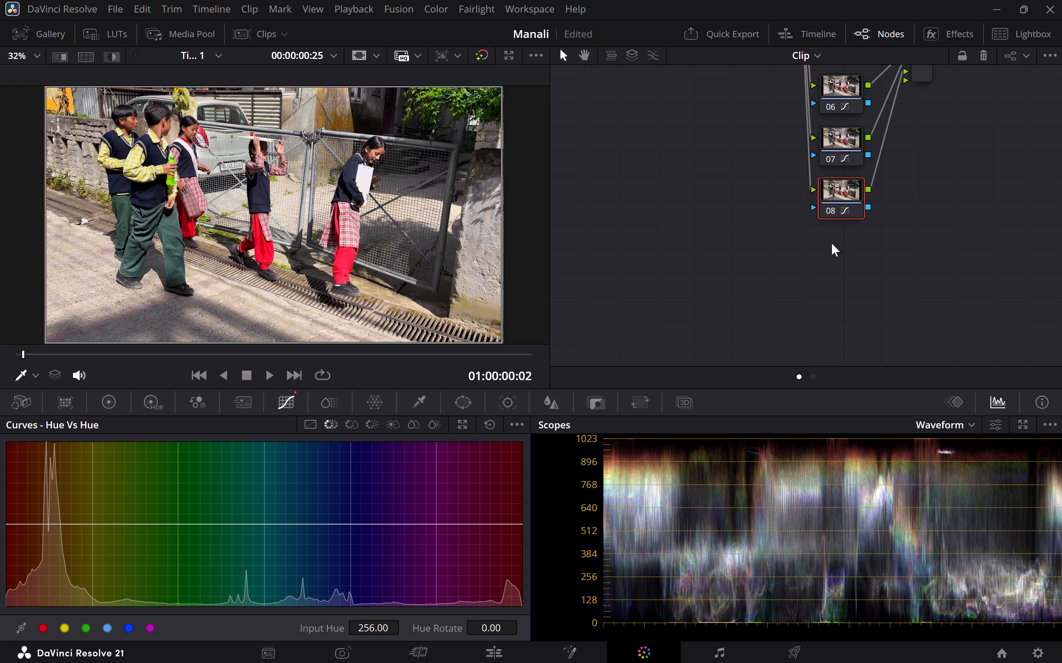
Toggle nodes 08 and 07 off and on to compare each one's effect on the image.
left_click(831, 211)
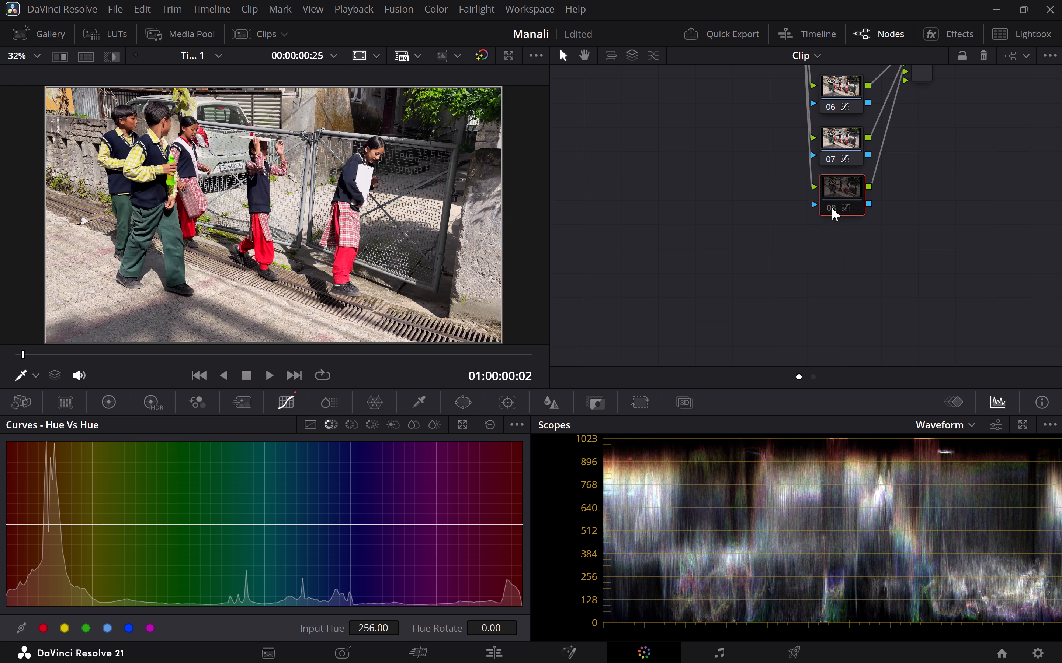
left_click(832, 208)
left_click(833, 204)
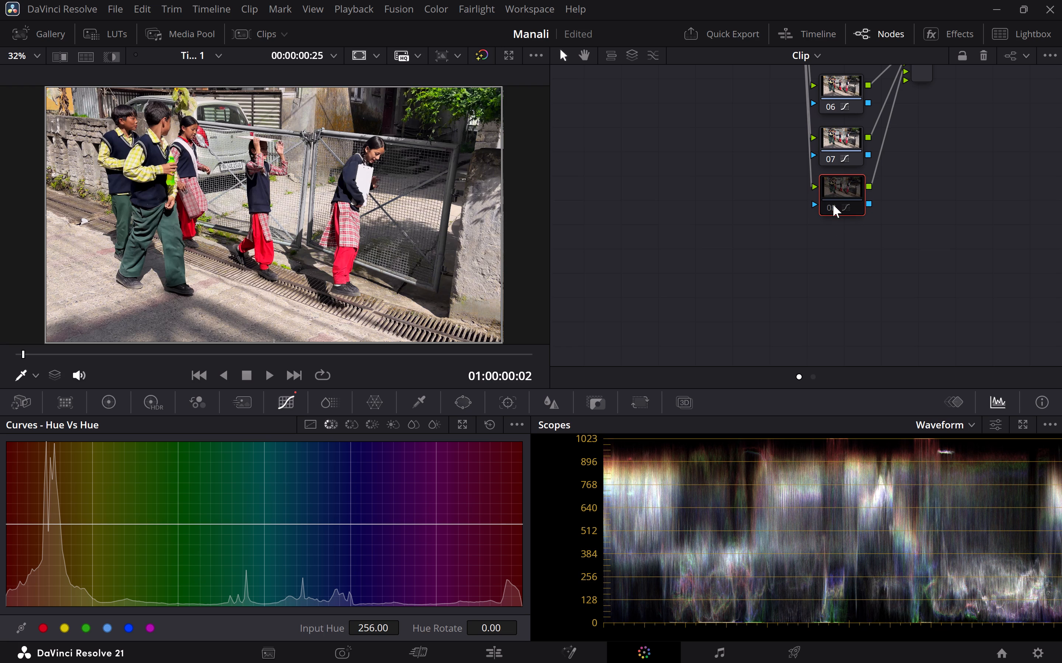
left_click(833, 204)
left_click(834, 204)
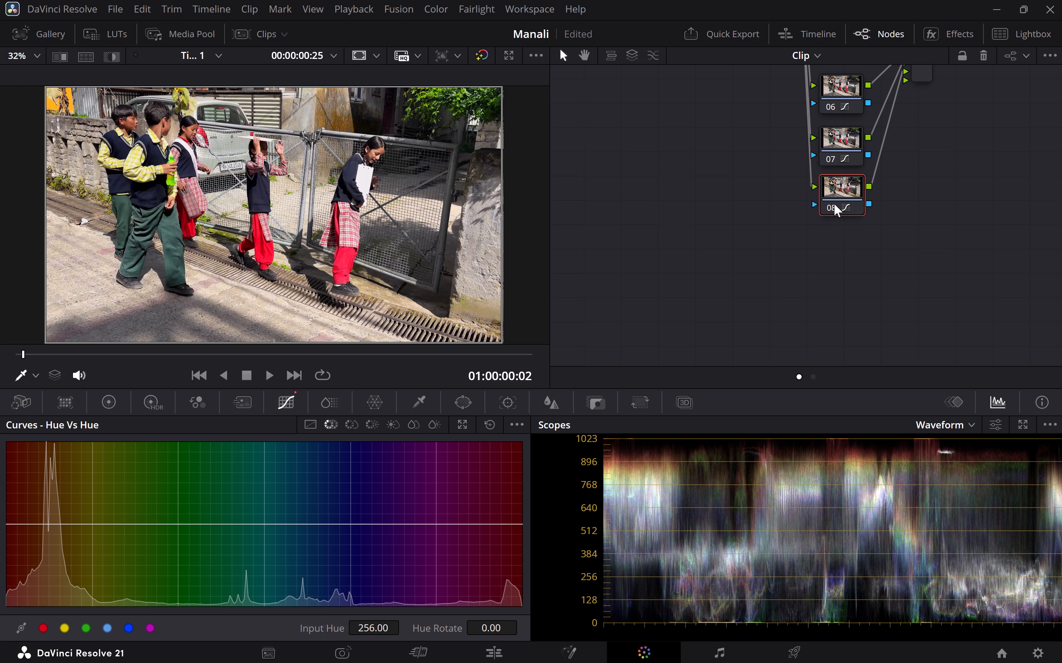
left_click(836, 200)
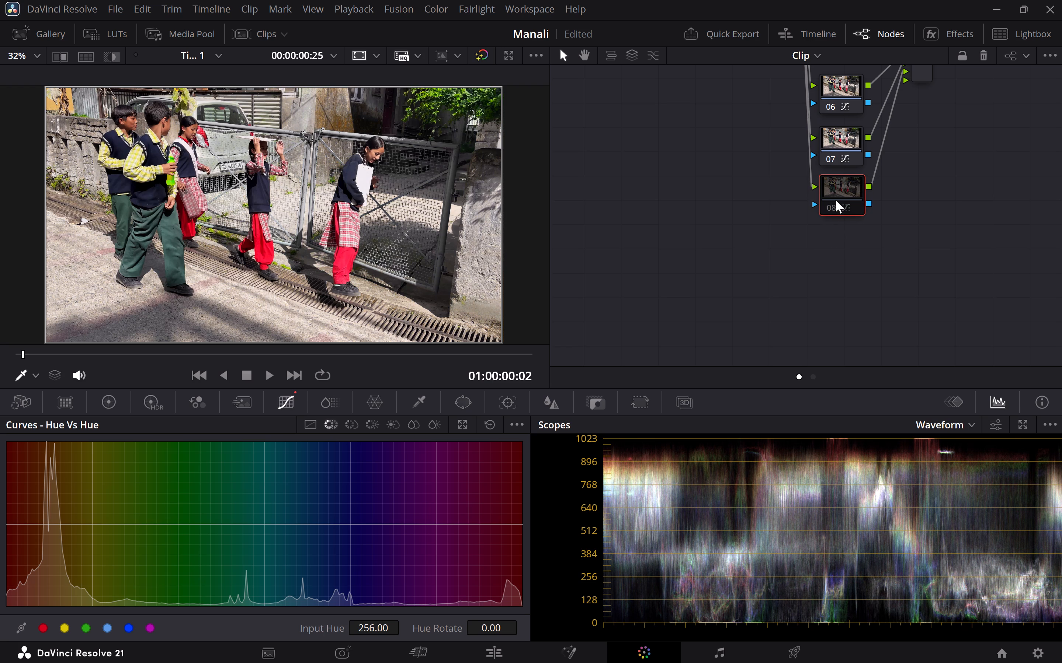
left_click(832, 208)
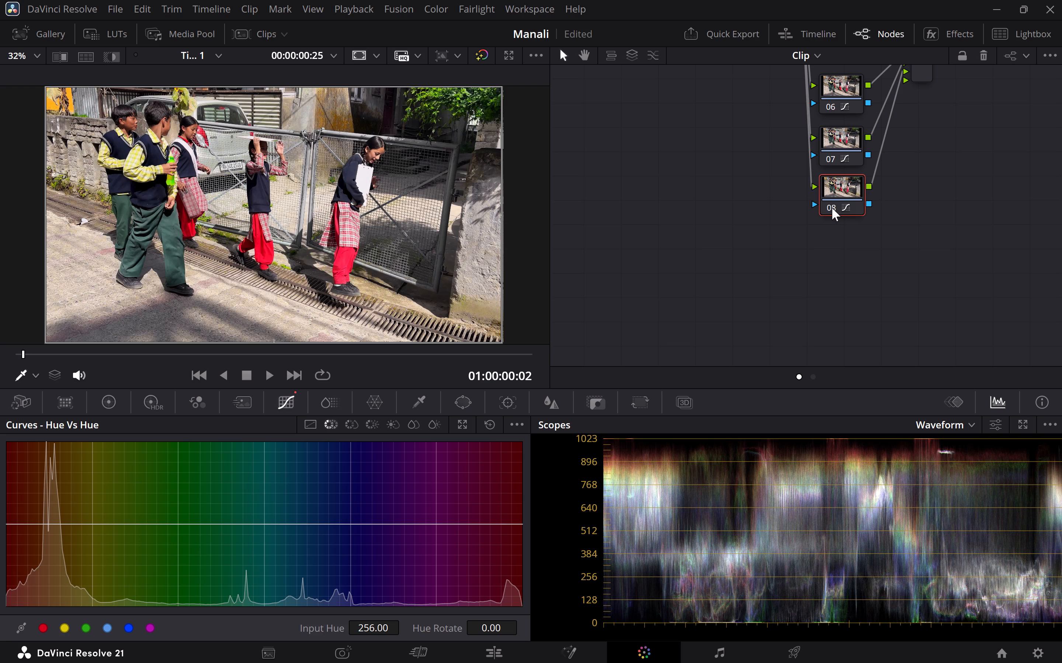
scroll(832, 207, "up", 5)
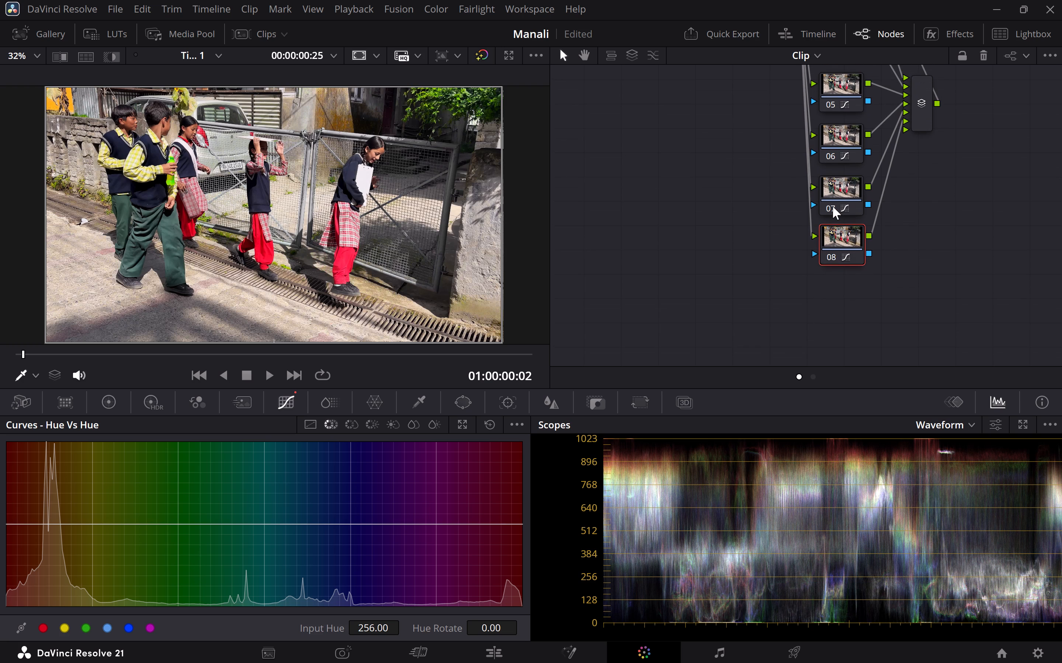
left_click(830, 207)
left_click(830, 207)
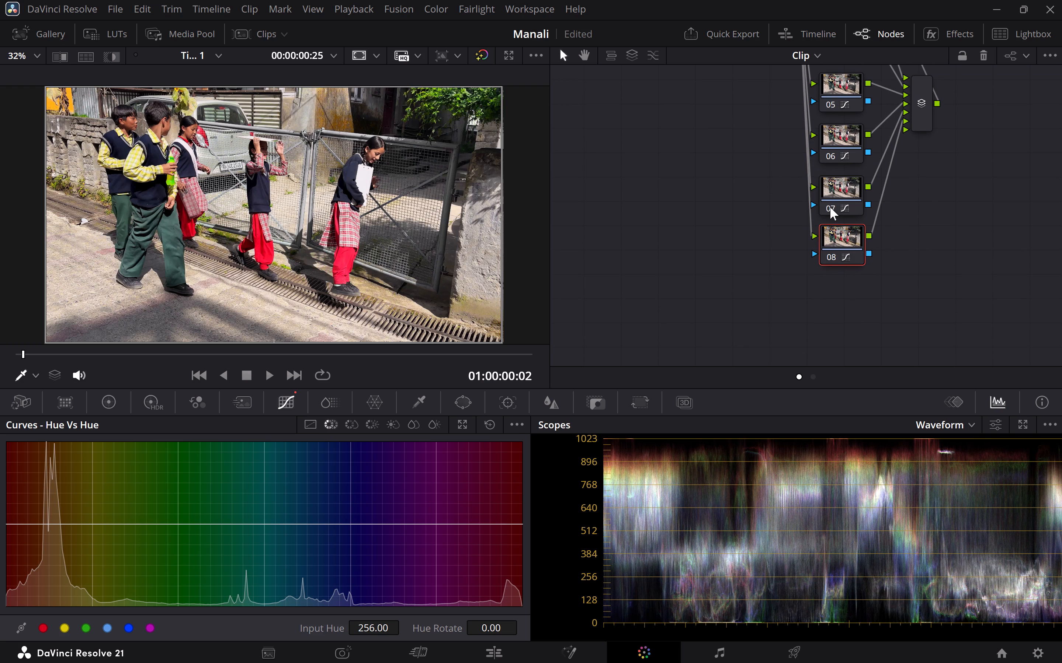
left_click(830, 207)
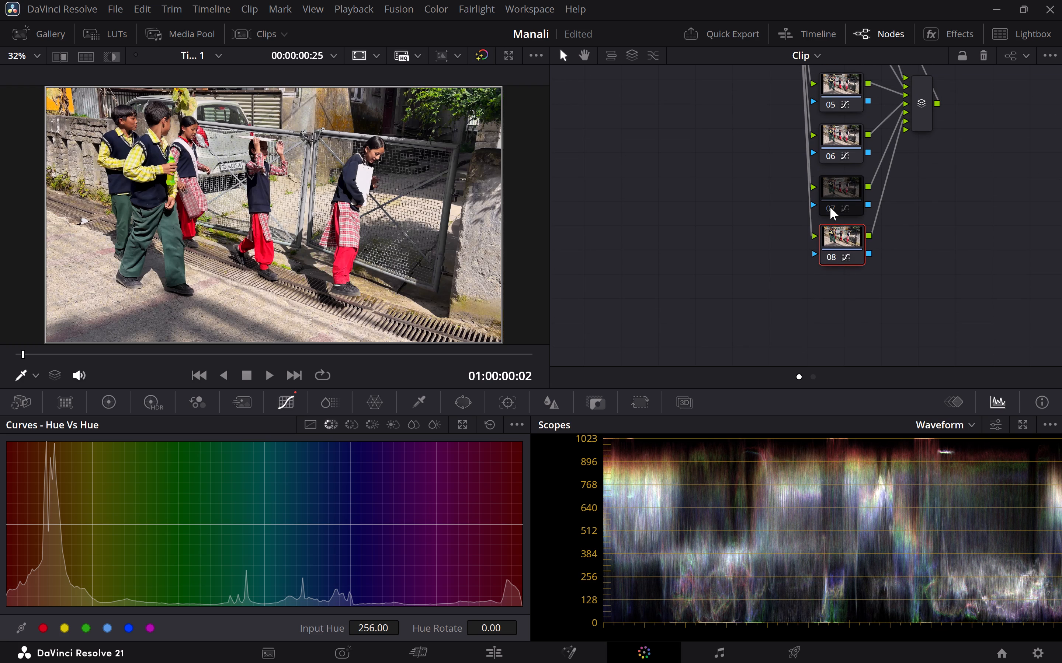
left_click(830, 207)
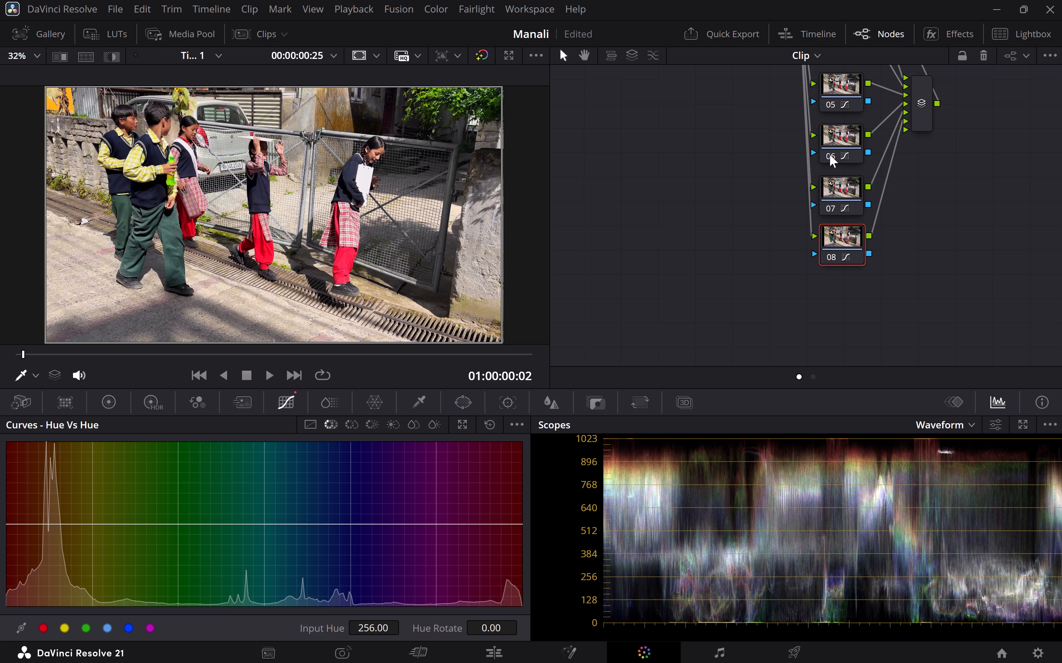
Toggle node 06 off and on repeatedly to examine its effect on the image, leaving it enabled.
scroll(830, 154, "up", 1)
left_click(830, 165)
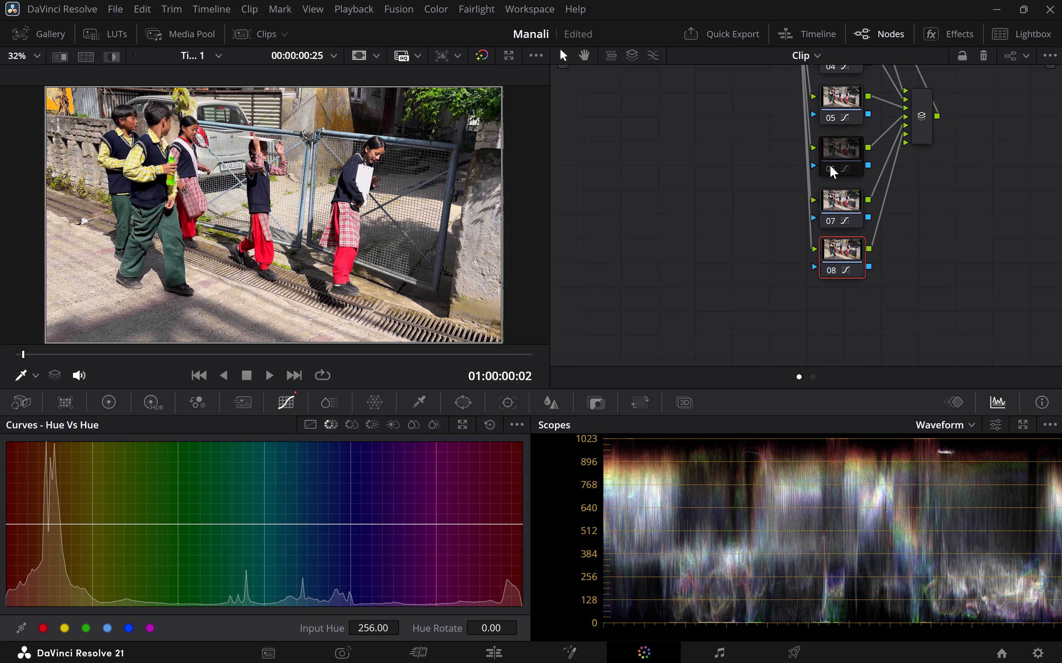
left_click(830, 165)
left_click(830, 165)
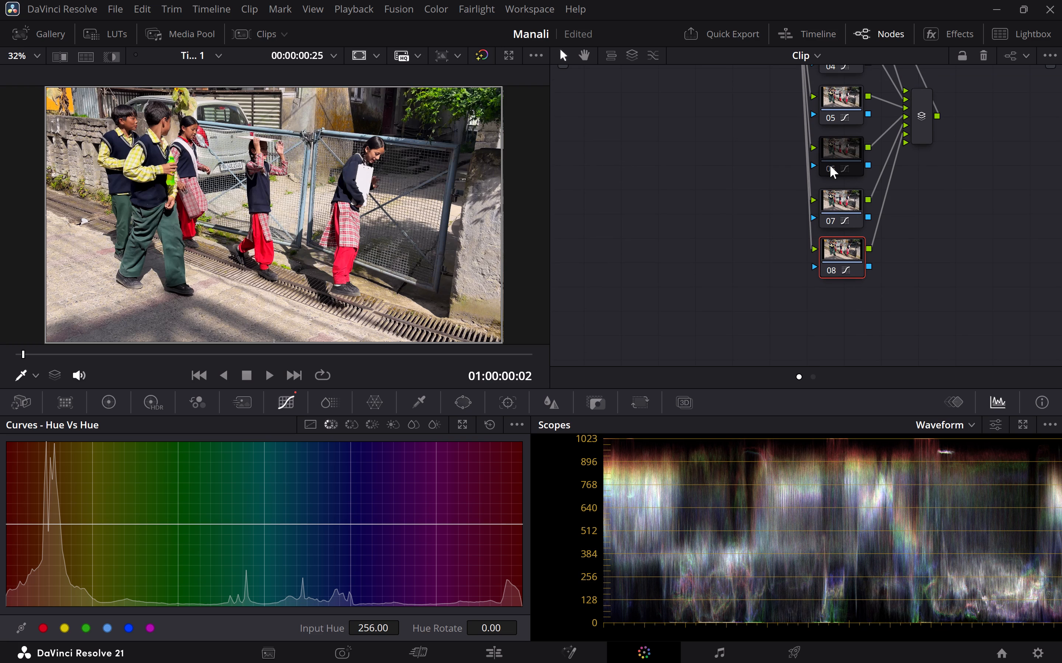
left_click(830, 165)
left_click(830, 165)
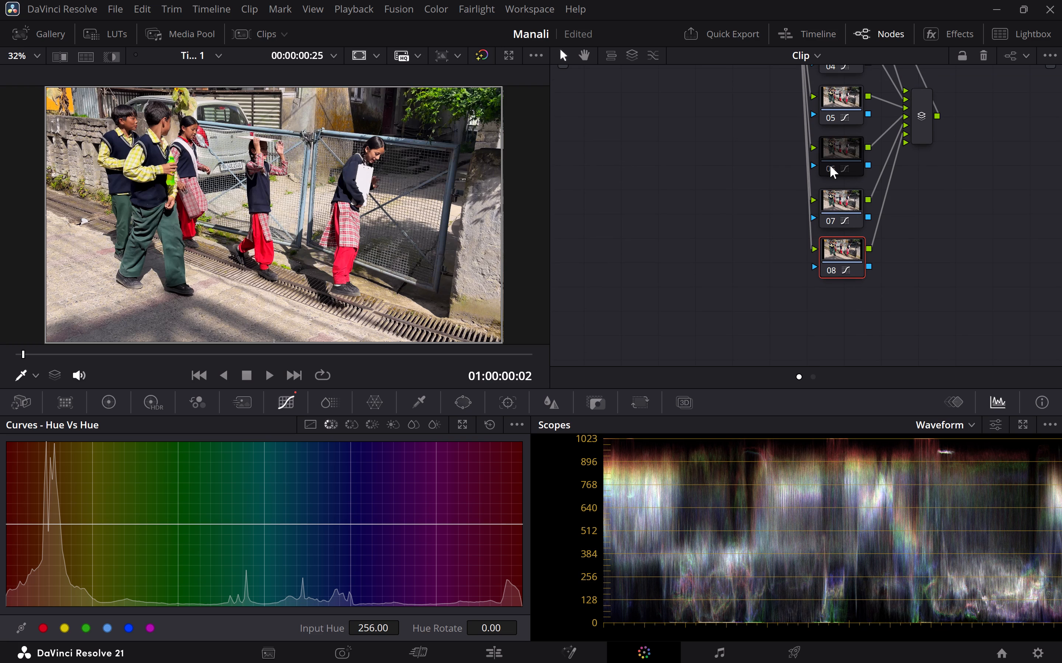
left_click(830, 165)
left_click(830, 165)
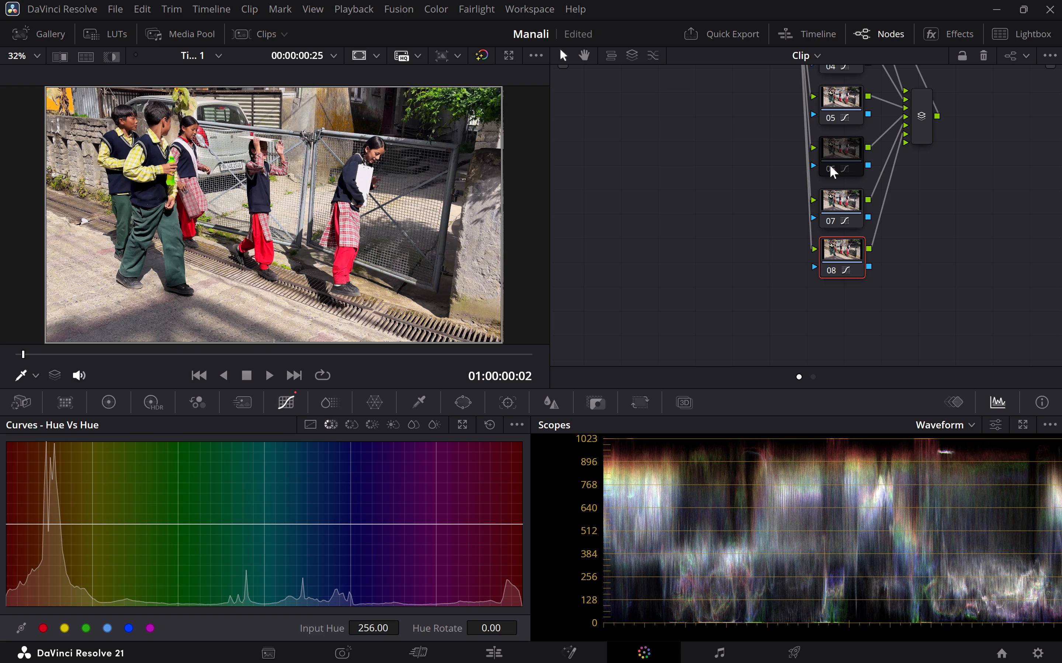
left_click(830, 165)
scroll(830, 165, "up", 2)
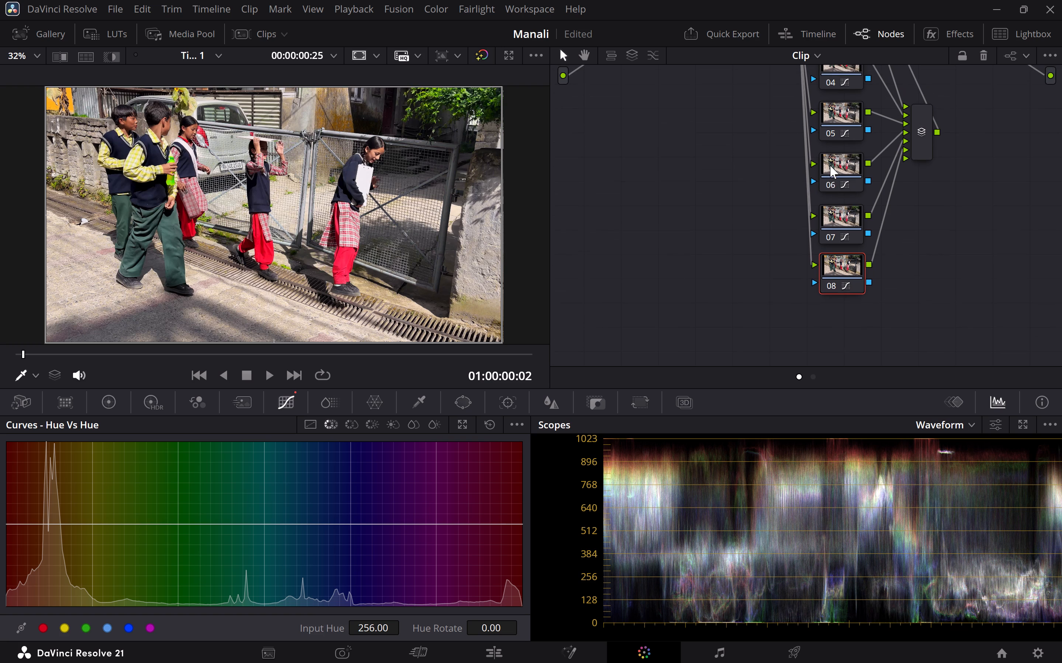
scroll(830, 165, "up", 6)
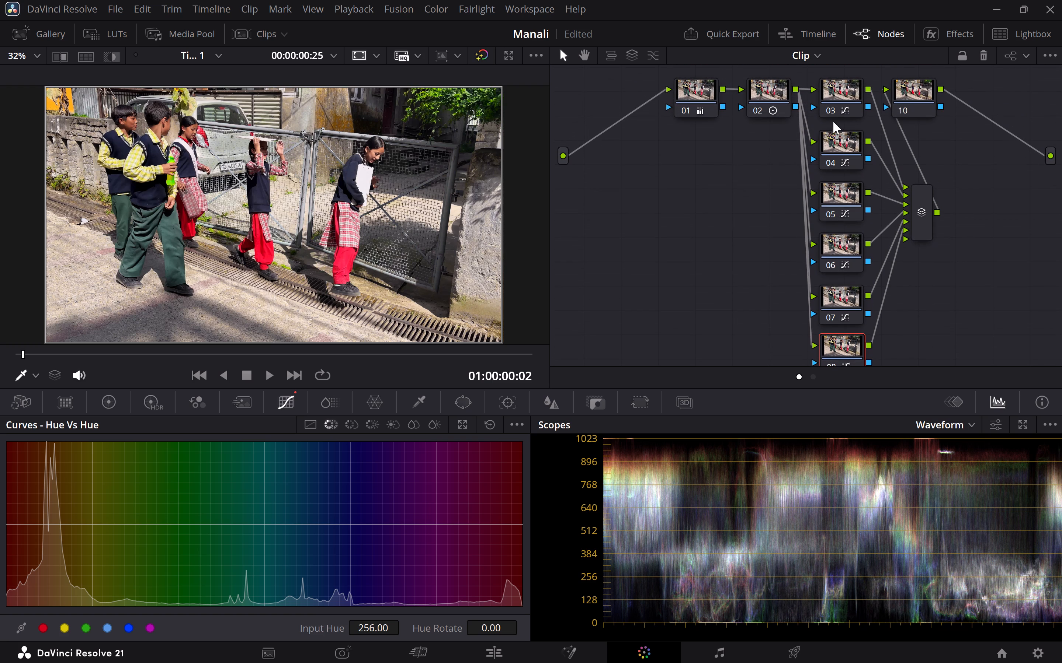
Toggle node 03 and repeatedly node 04 off and on to compare each one's effect on the image.
left_click(832, 112)
left_click(832, 112)
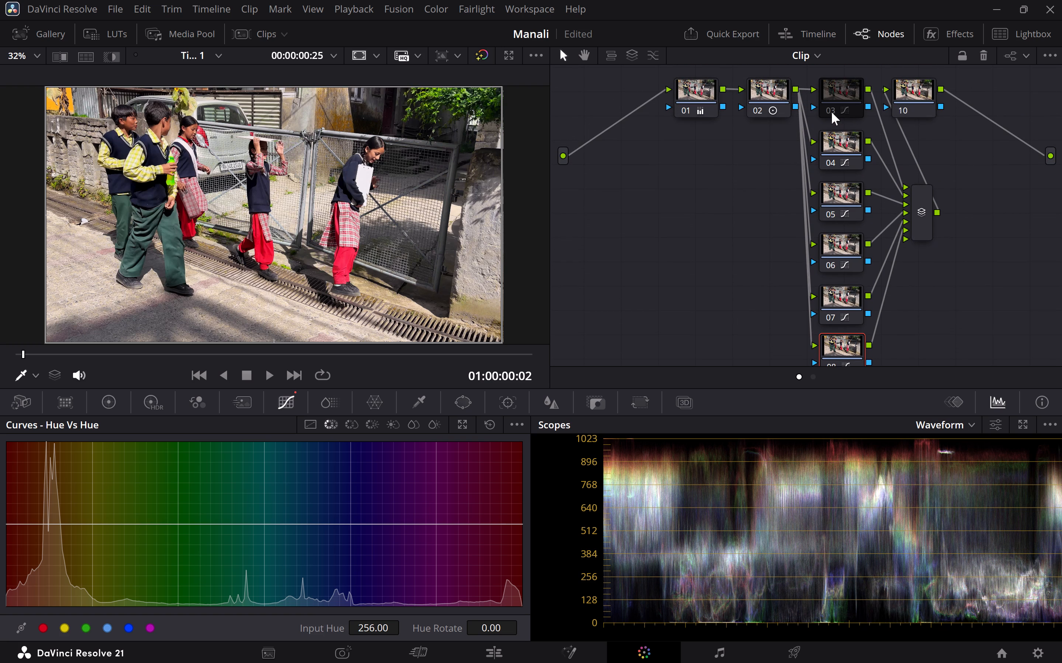
left_click(828, 159)
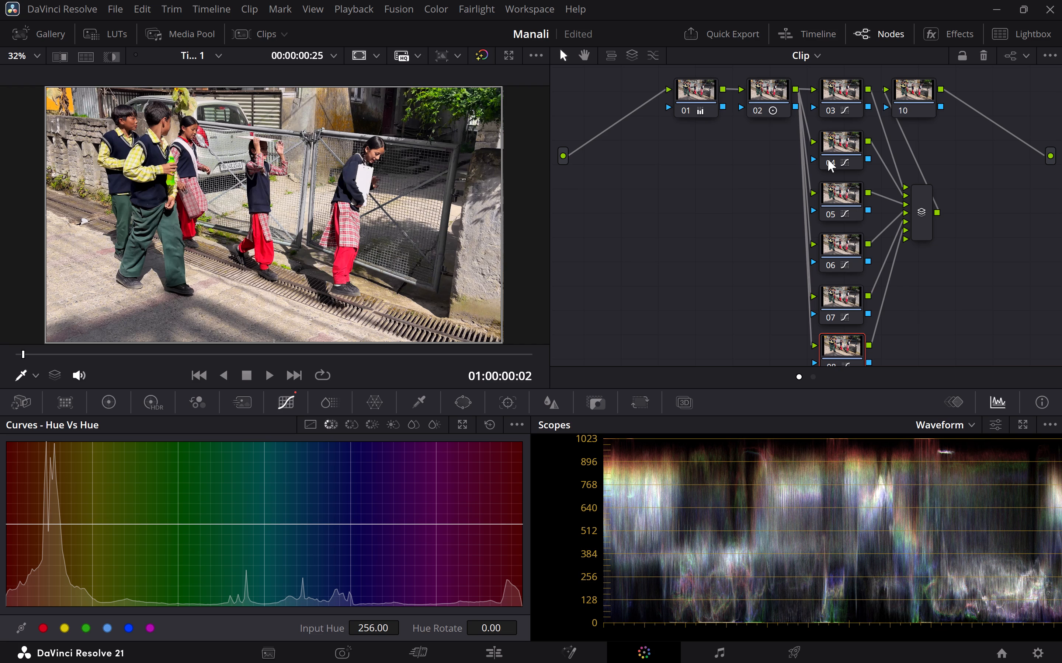
left_click(828, 159)
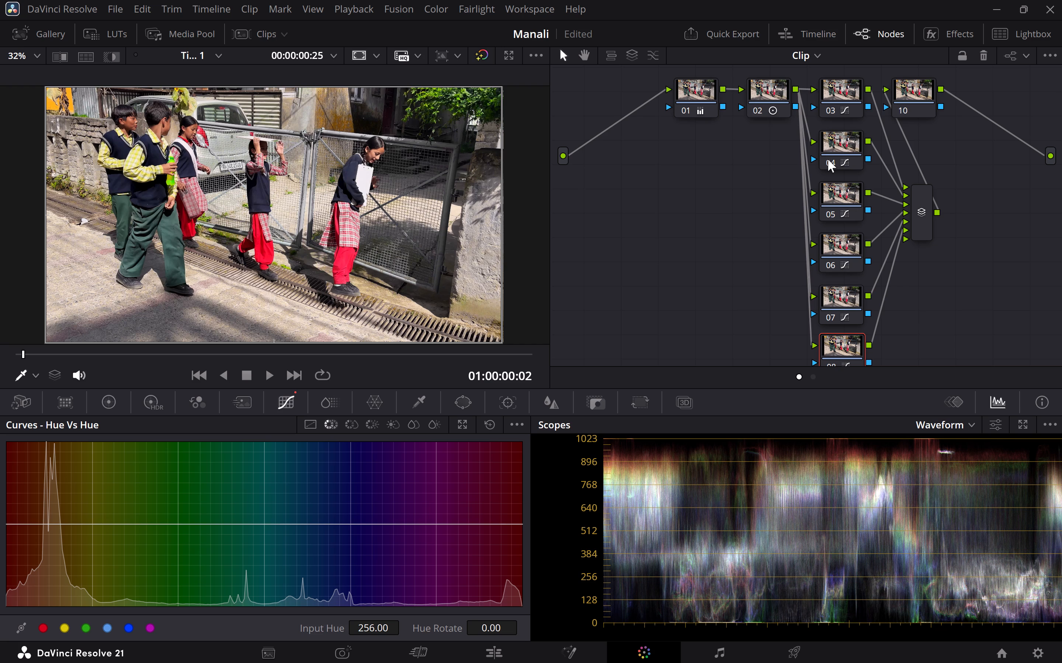
left_click(828, 159)
left_click(828, 159)
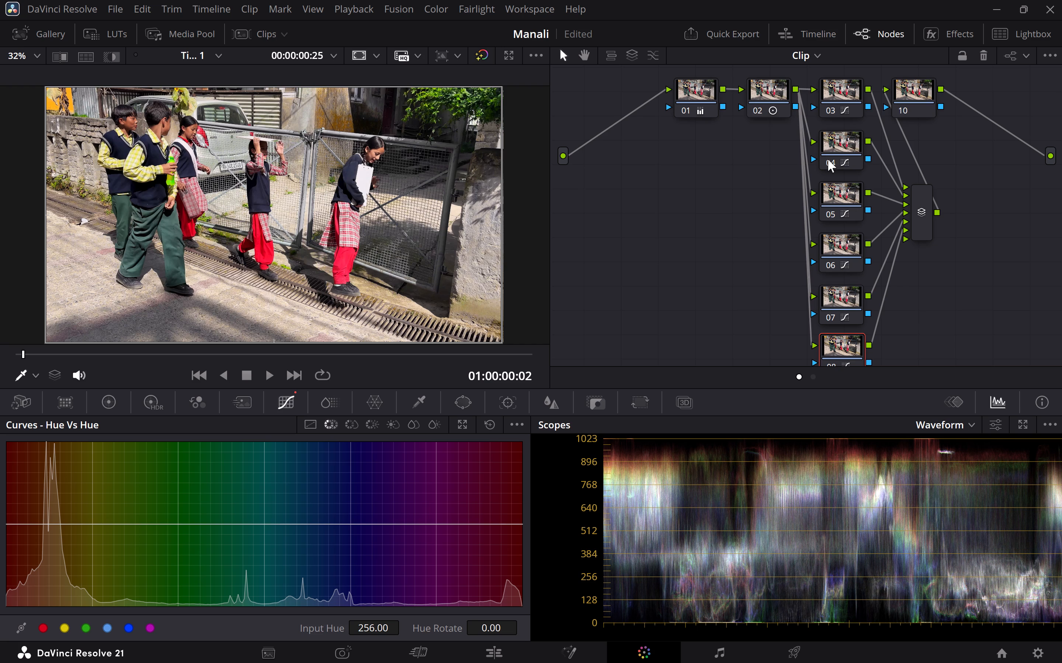
left_click(828, 159)
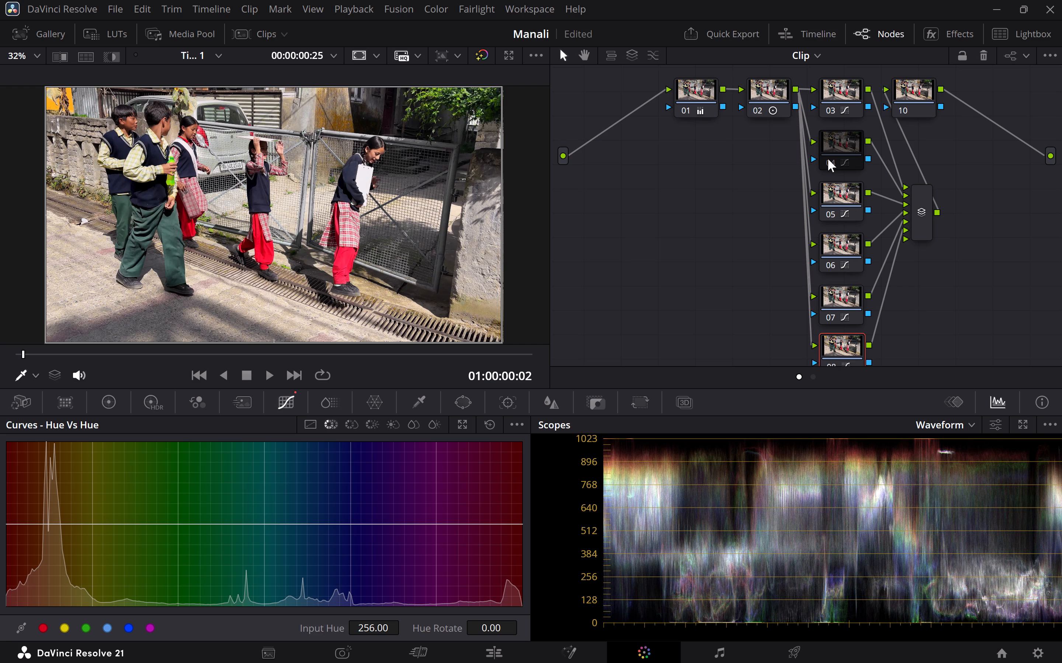
left_click(828, 158)
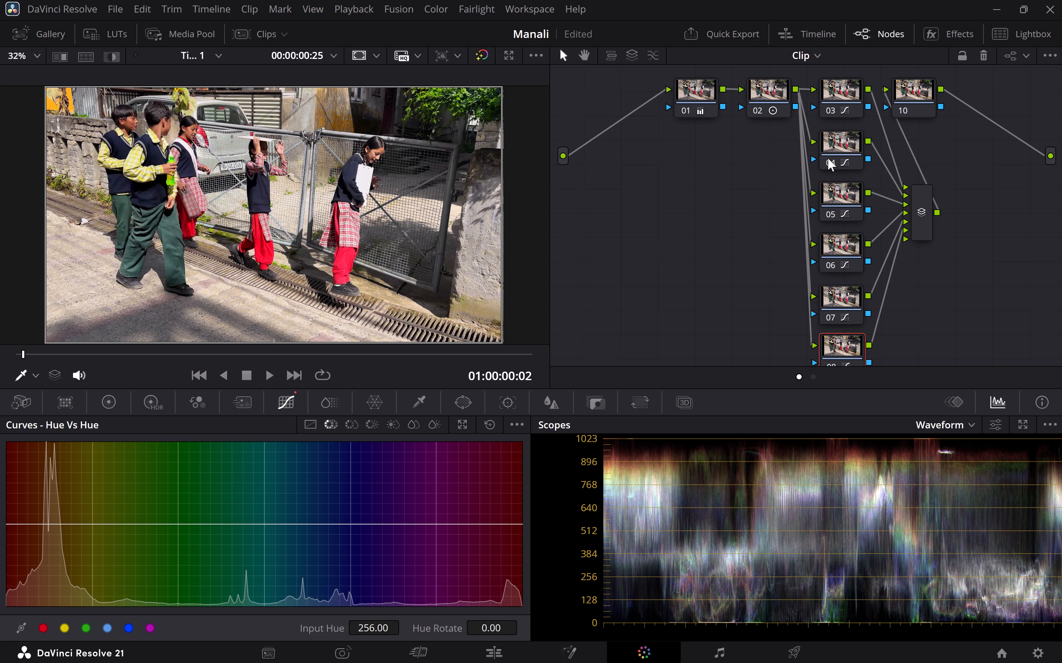
left_click(828, 157)
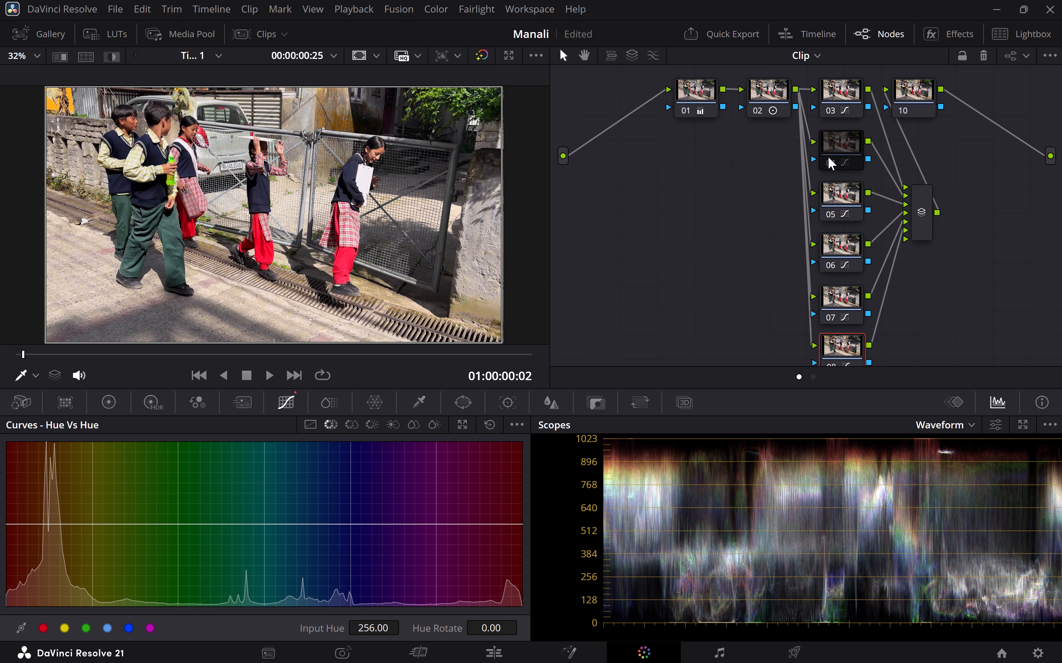
left_click(828, 157)
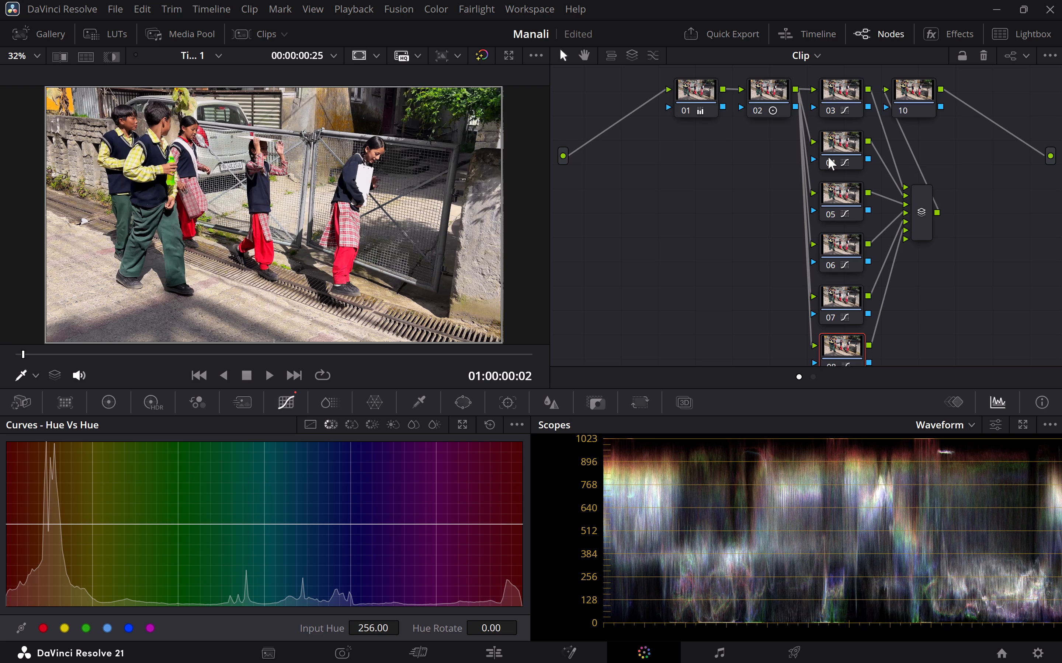
Toggle node 05 off and on repeatedly to examine its effect on the image, leaving it enabled.
left_click(831, 208)
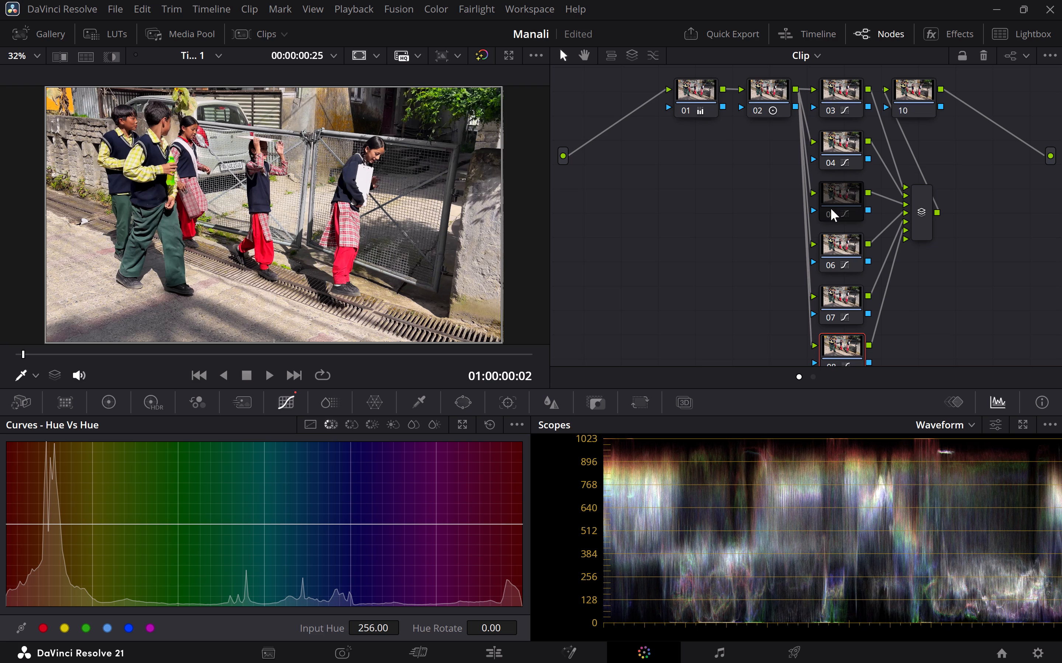
left_click(831, 208)
left_click(831, 208)
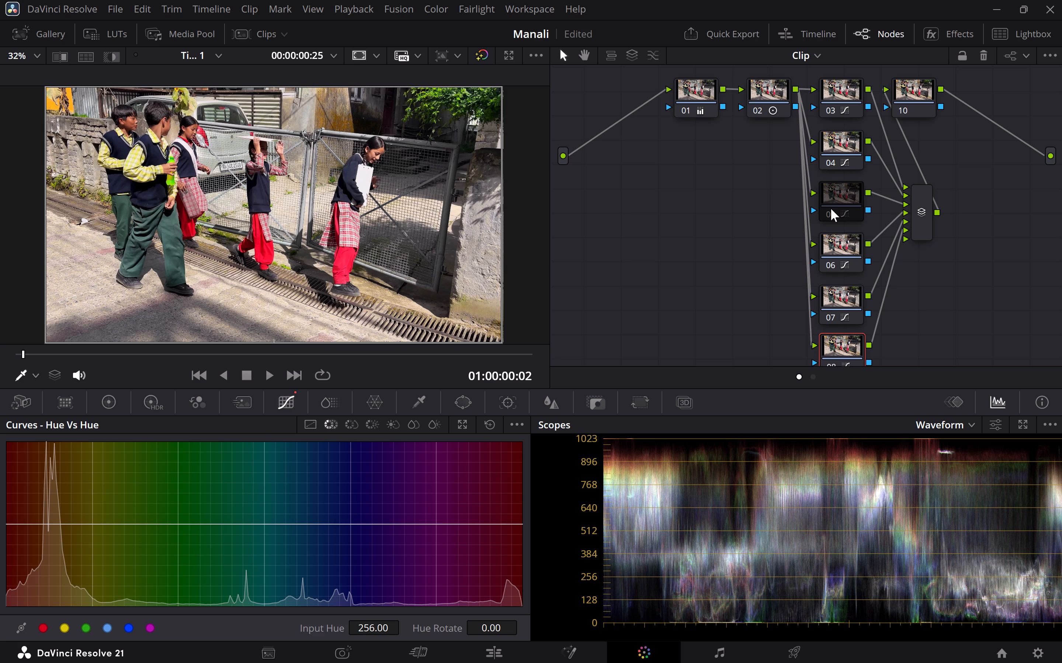
left_click(831, 208)
left_click(831, 208)
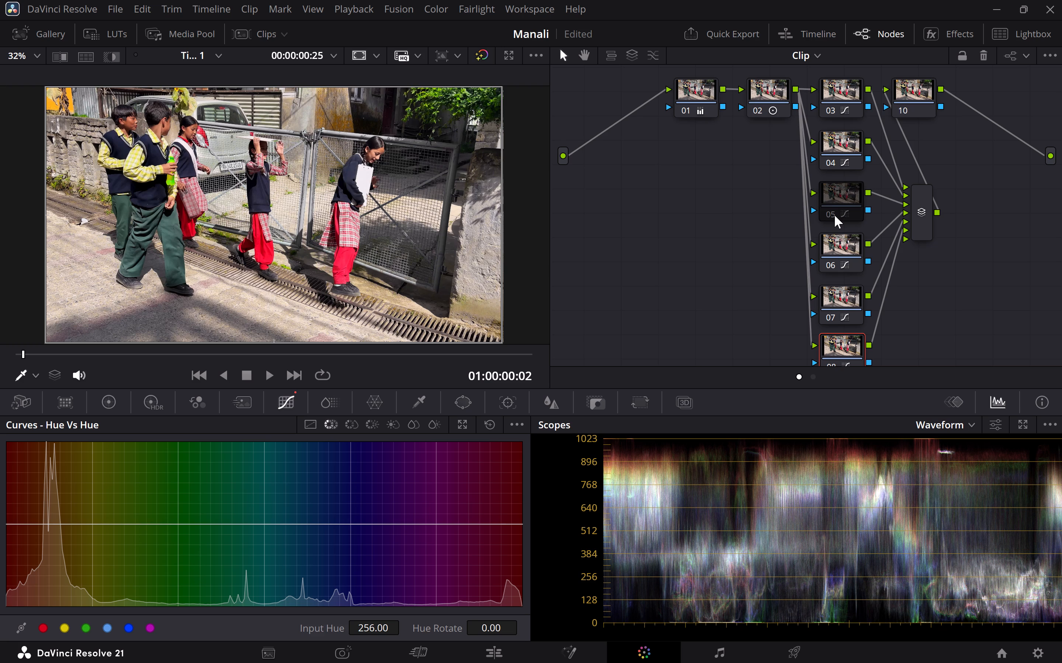
left_click(834, 215)
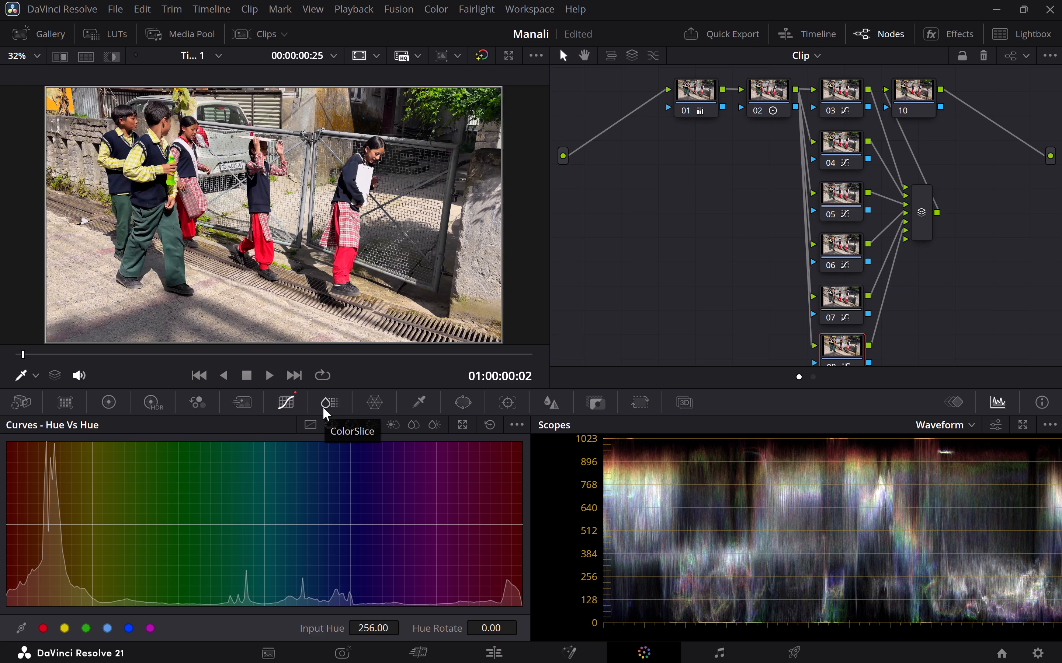
Select node 01 and show its primaries color wheels.
left_click(692, 91)
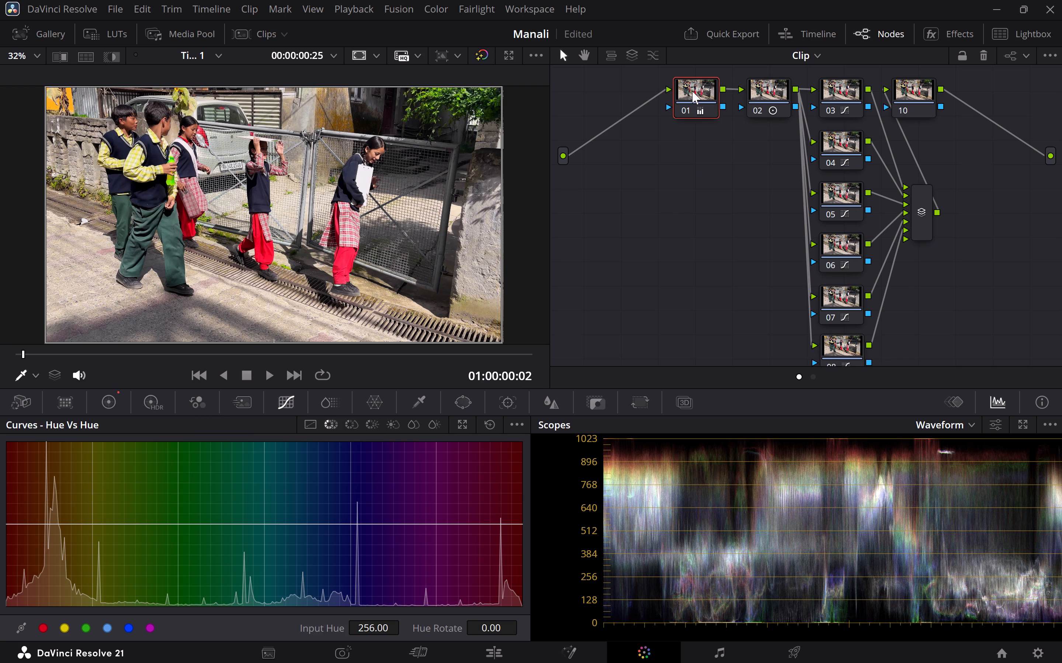
left_click(112, 408)
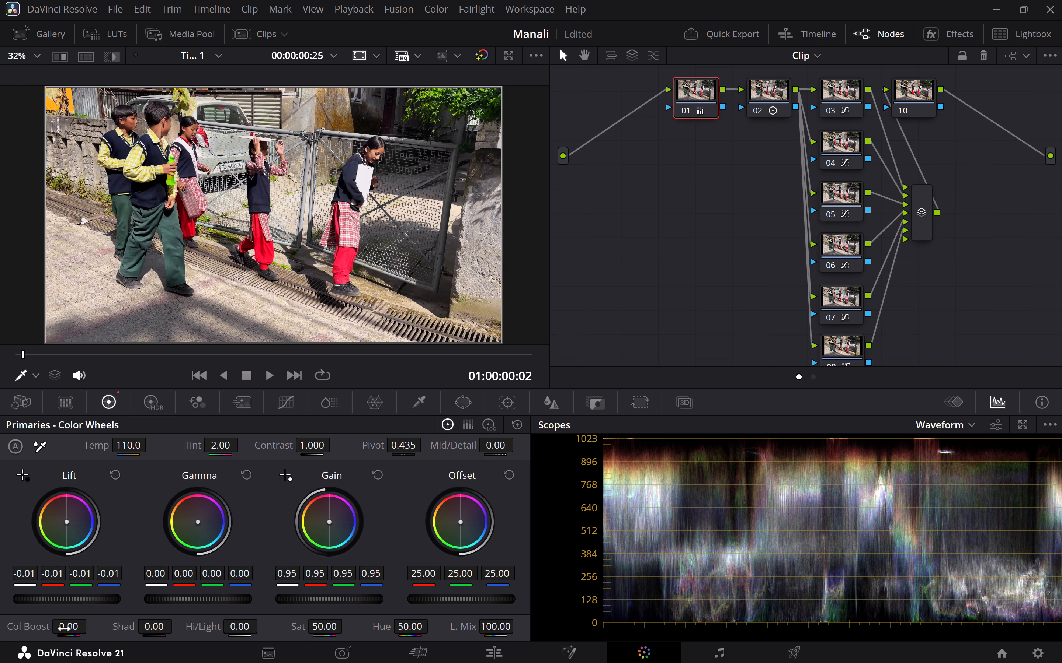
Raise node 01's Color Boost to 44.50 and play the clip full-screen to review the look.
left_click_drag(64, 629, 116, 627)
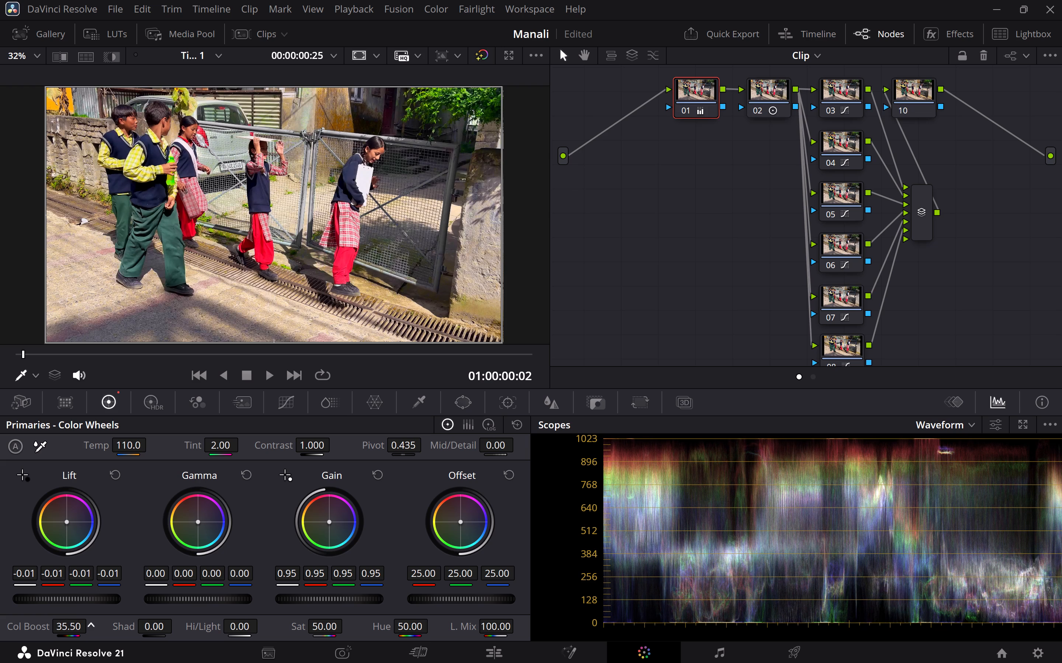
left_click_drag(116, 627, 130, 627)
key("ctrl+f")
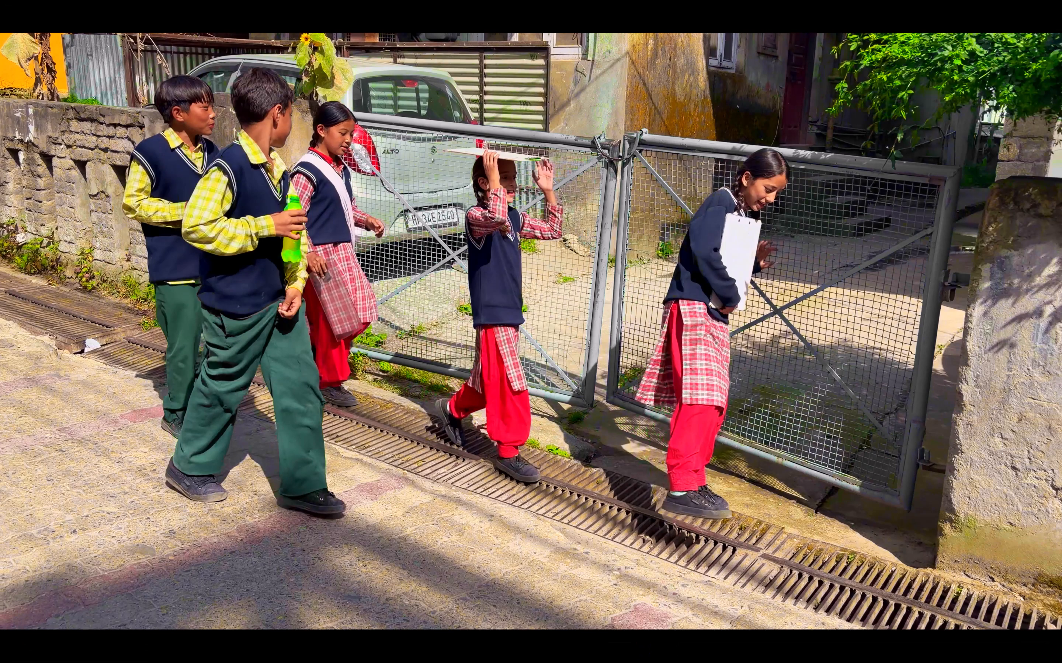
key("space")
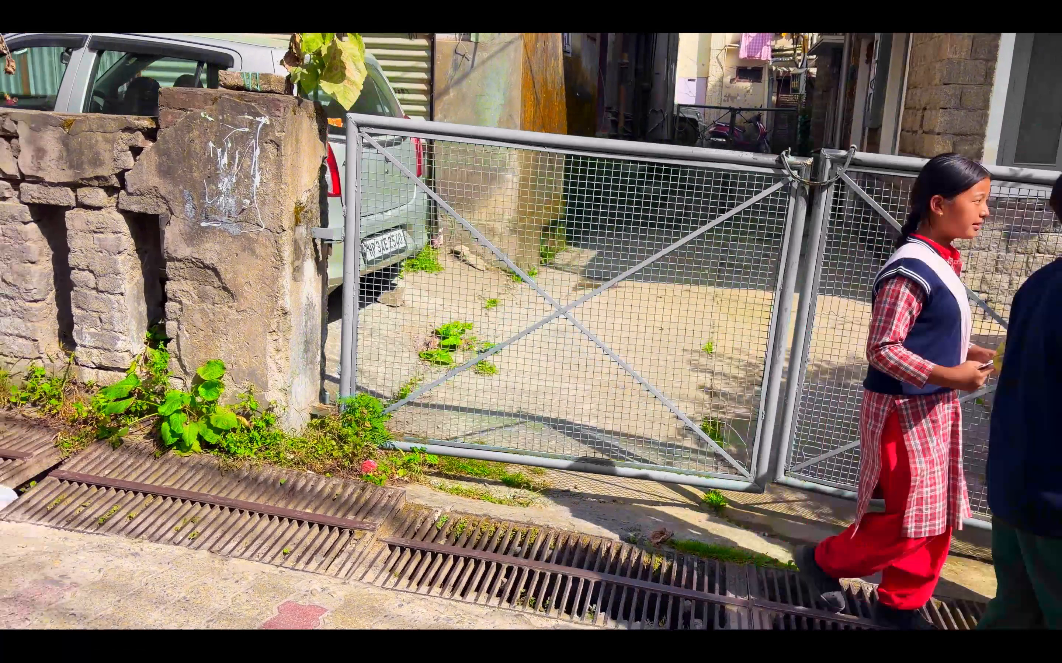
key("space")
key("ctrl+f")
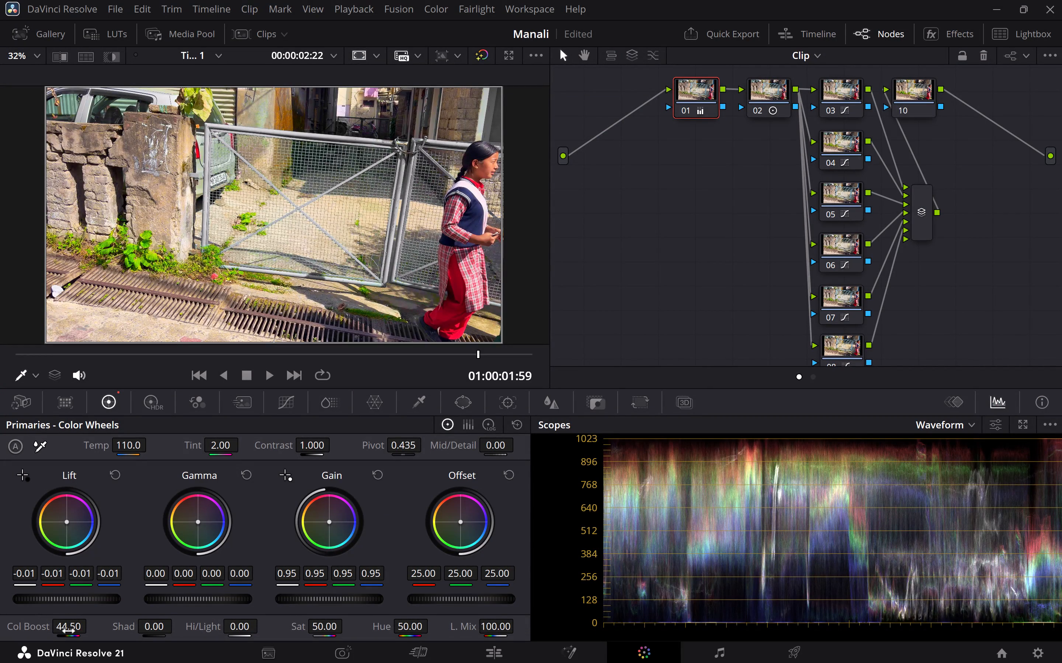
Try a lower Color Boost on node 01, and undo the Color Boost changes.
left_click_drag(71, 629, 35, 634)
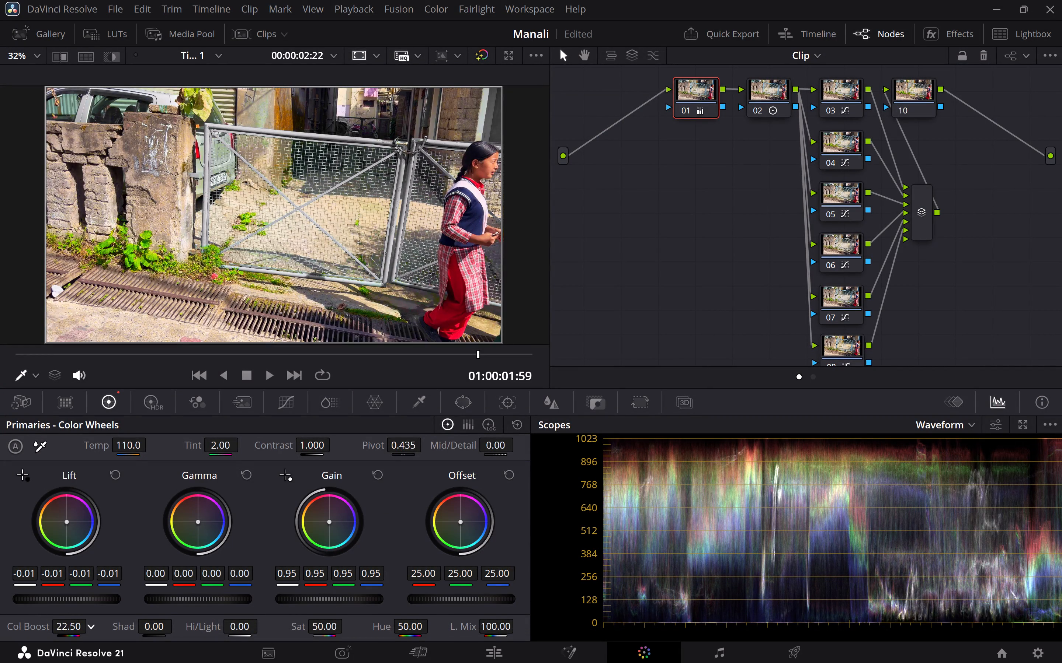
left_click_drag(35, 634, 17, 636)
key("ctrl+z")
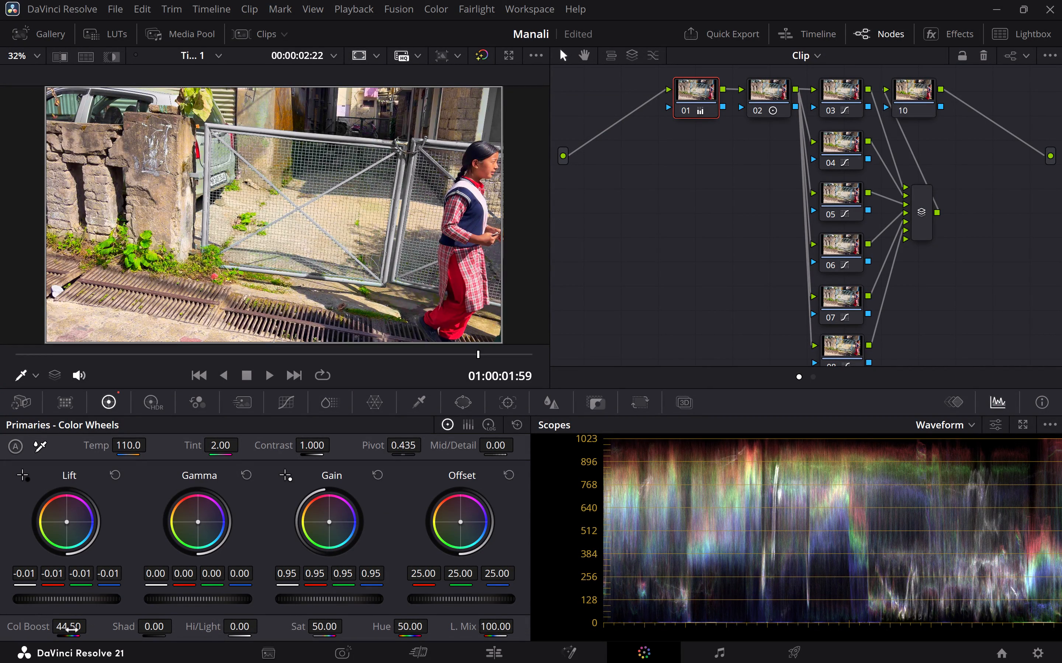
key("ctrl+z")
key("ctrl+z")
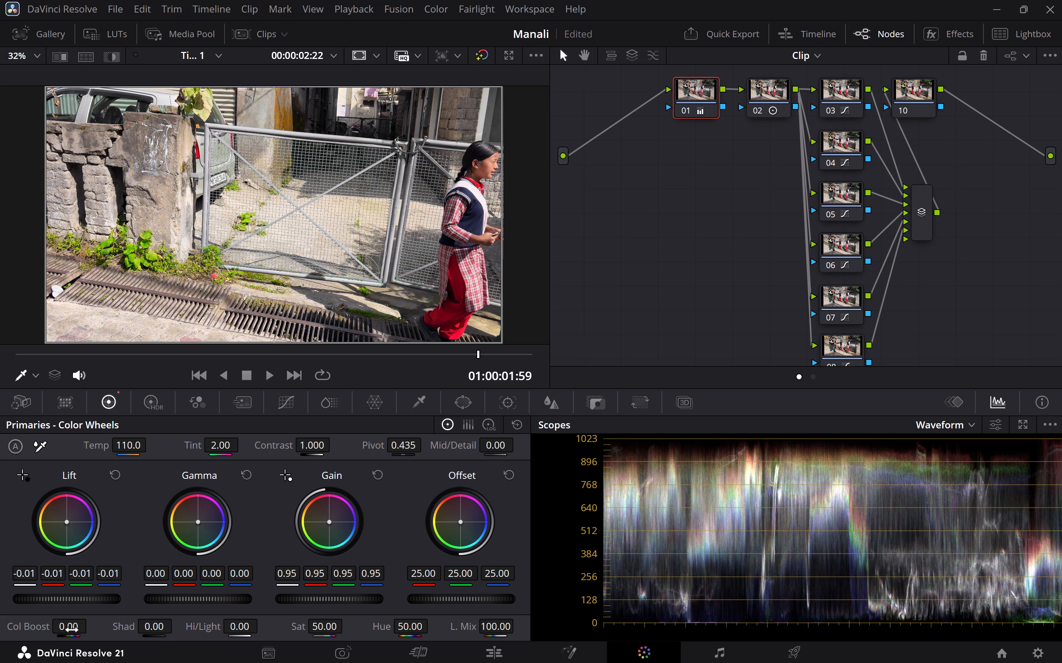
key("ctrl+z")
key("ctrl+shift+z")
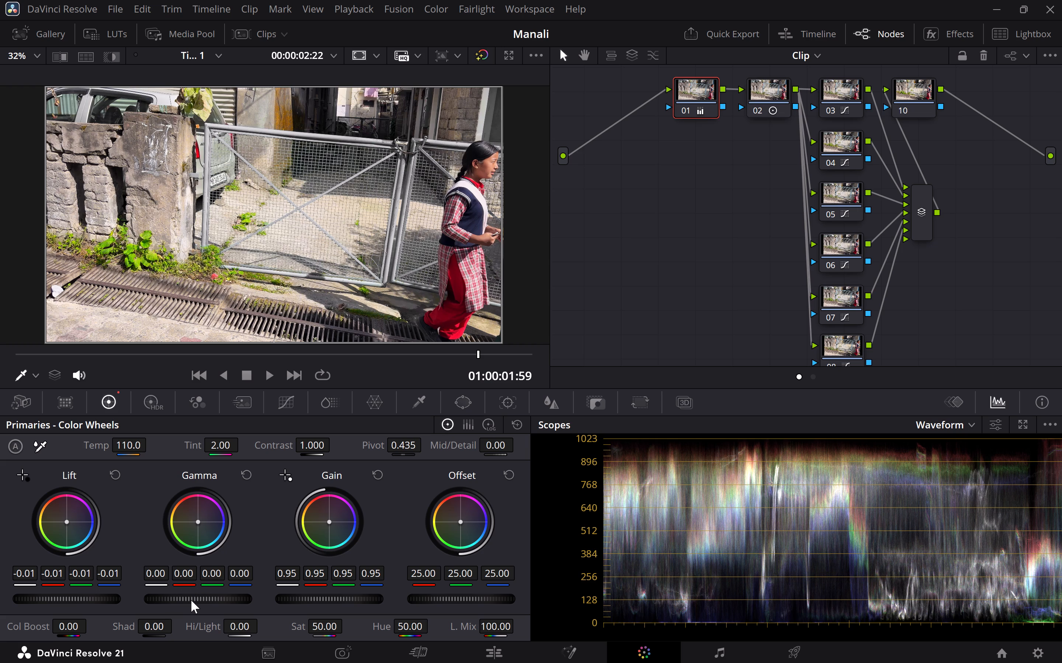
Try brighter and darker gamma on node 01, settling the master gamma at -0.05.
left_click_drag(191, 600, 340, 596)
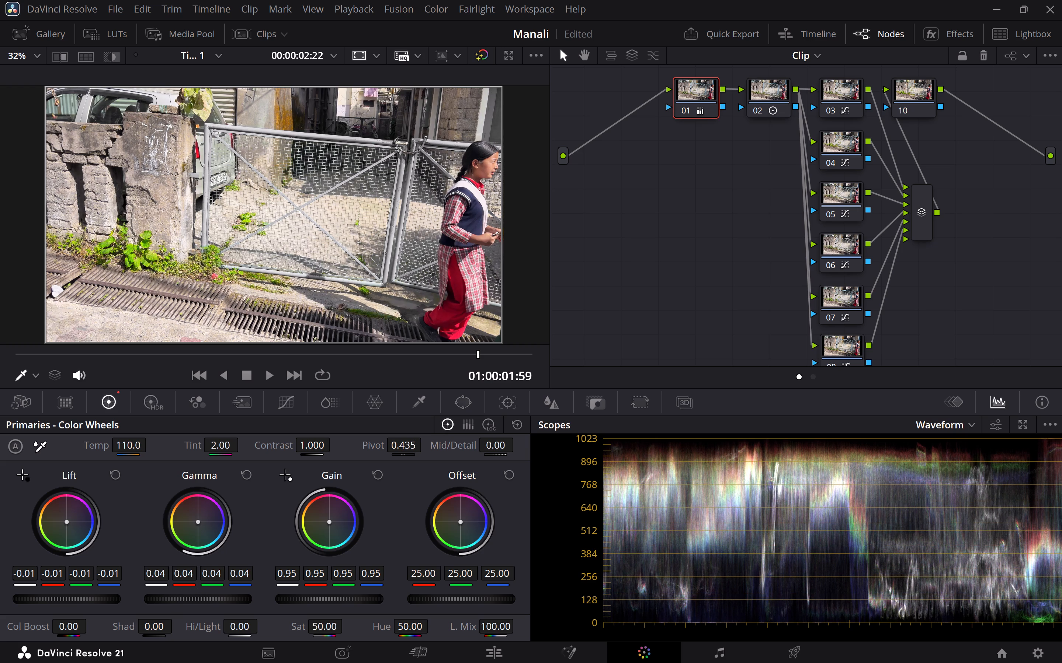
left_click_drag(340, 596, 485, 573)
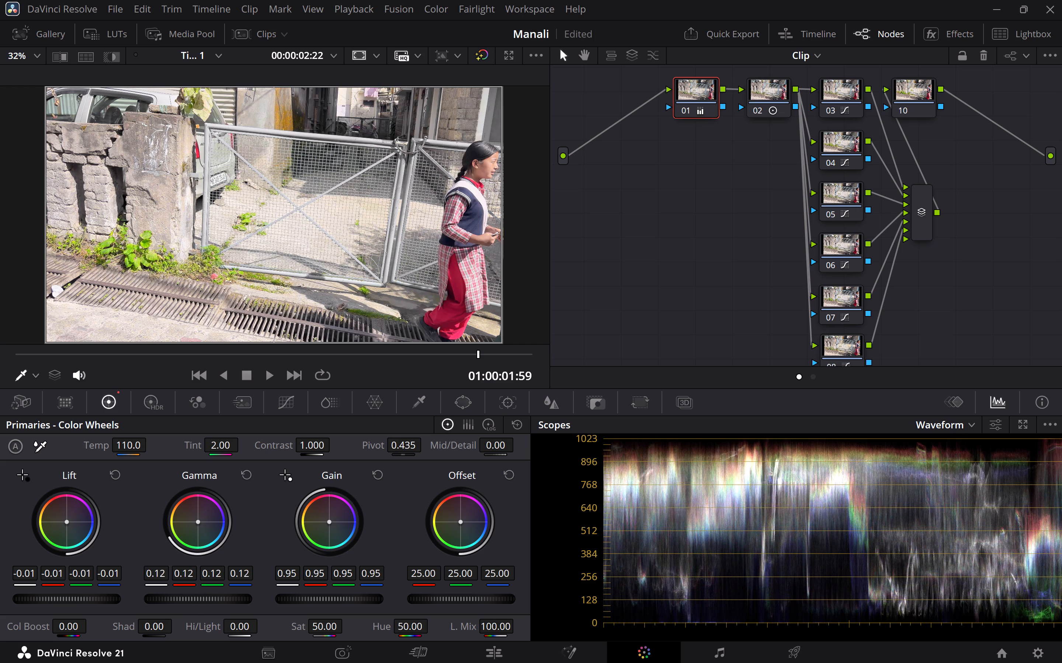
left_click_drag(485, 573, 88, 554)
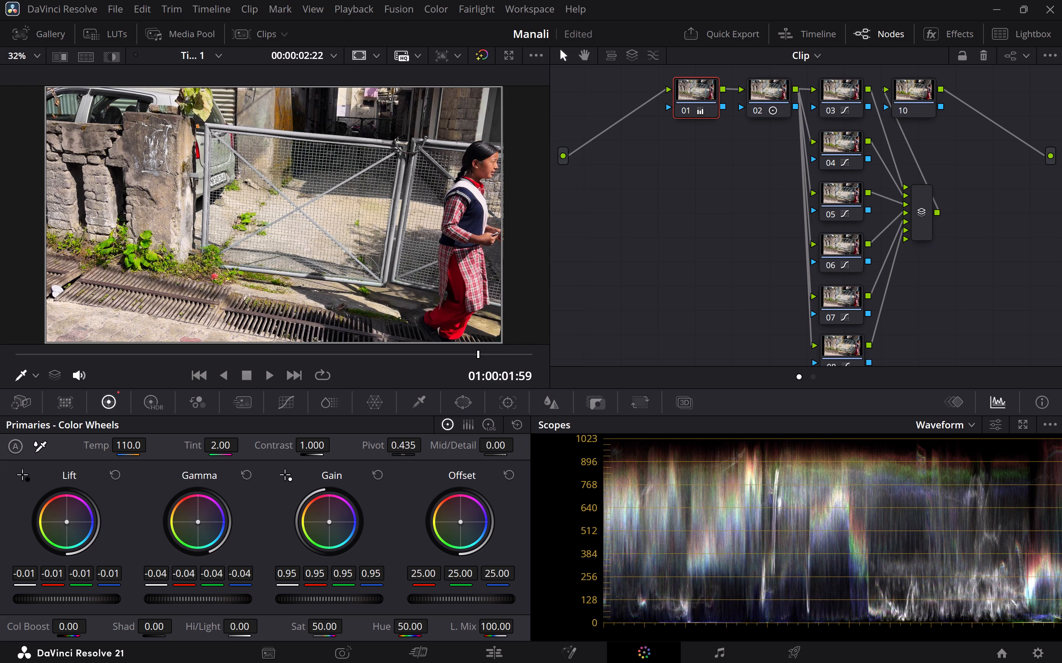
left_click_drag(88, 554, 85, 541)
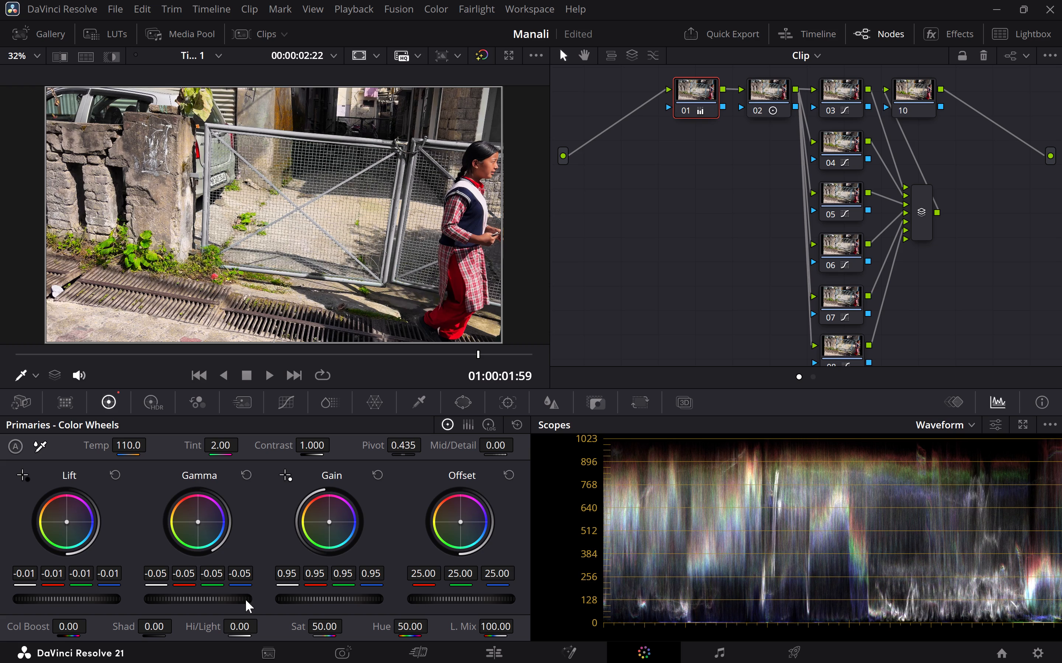
Set node 01's master gamma to 0.08, judging it on the frame at 01:00:01:01.
left_click(251, 353)
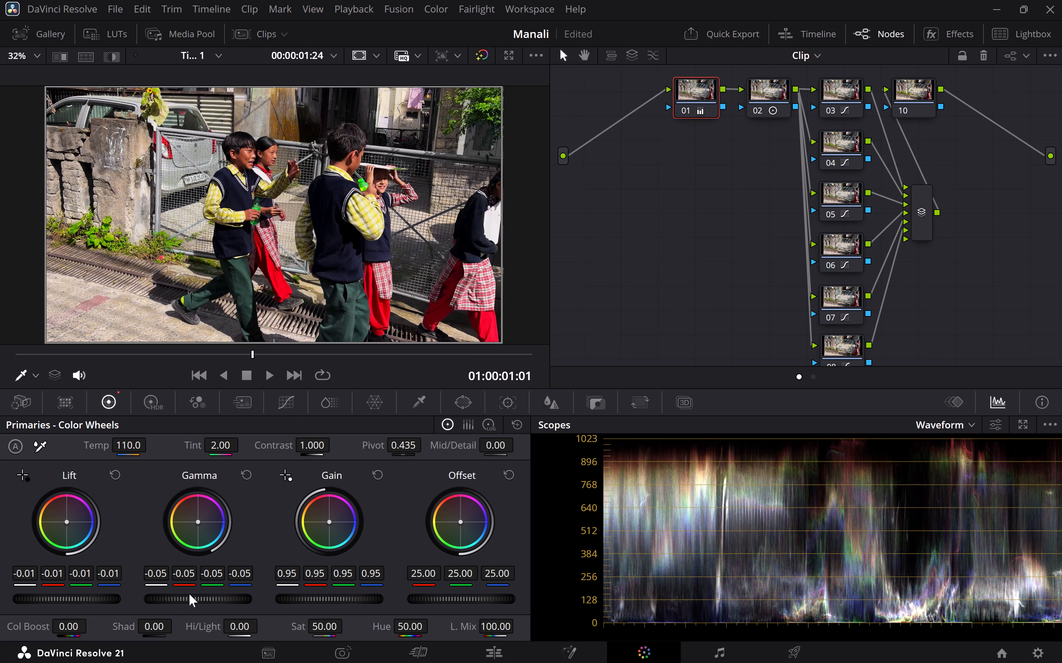
left_click_drag(178, 602, 314, 602)
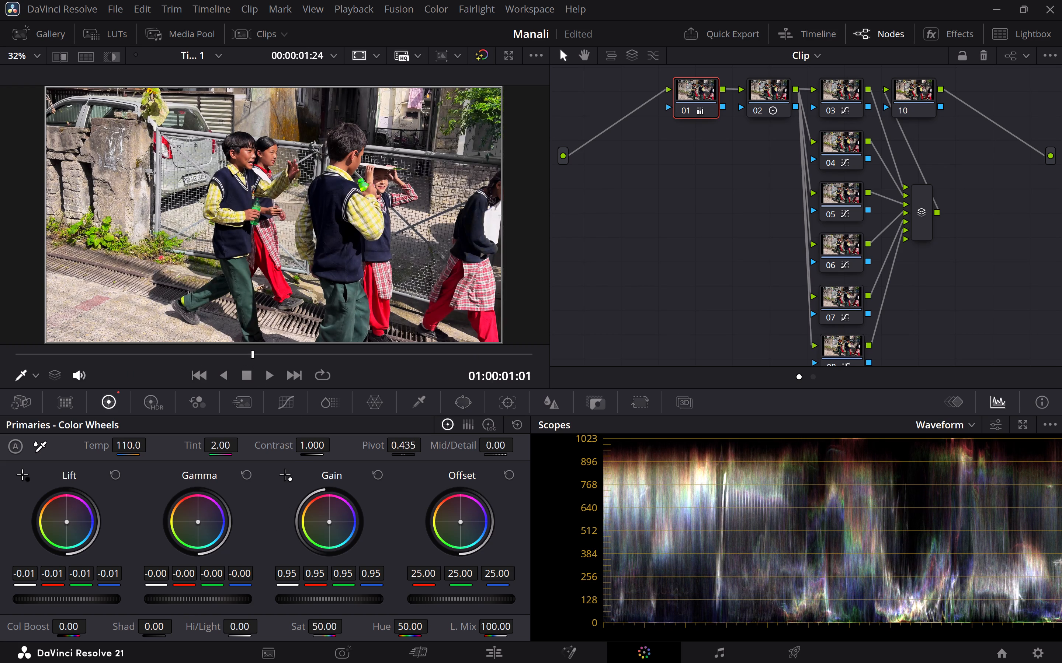
left_click_drag(314, 602, 327, 602)
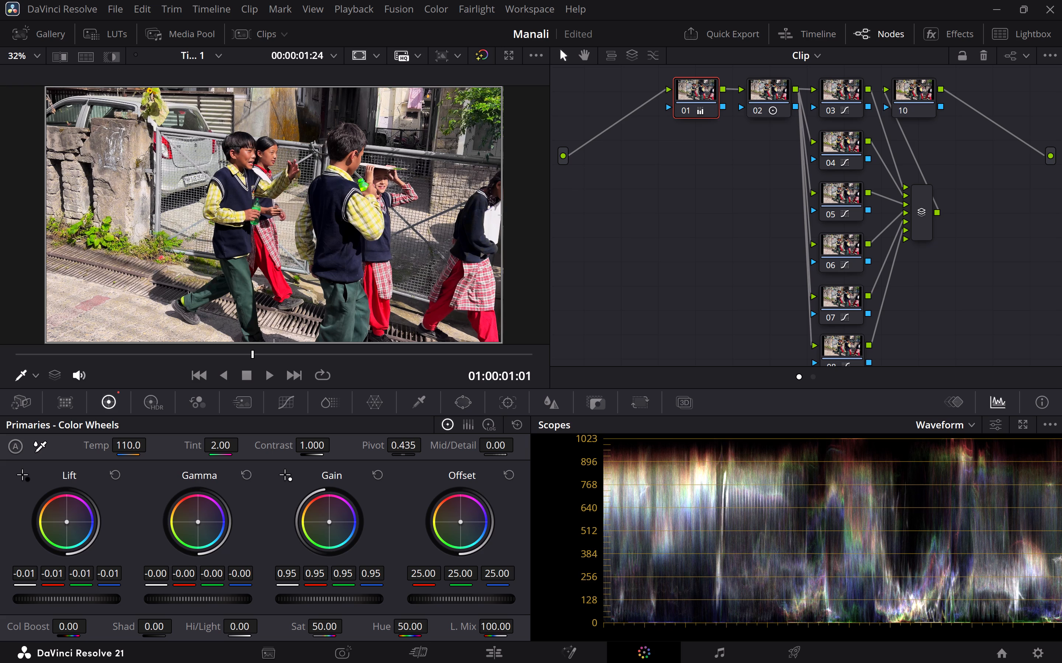
left_click_drag(327, 602, 362, 602)
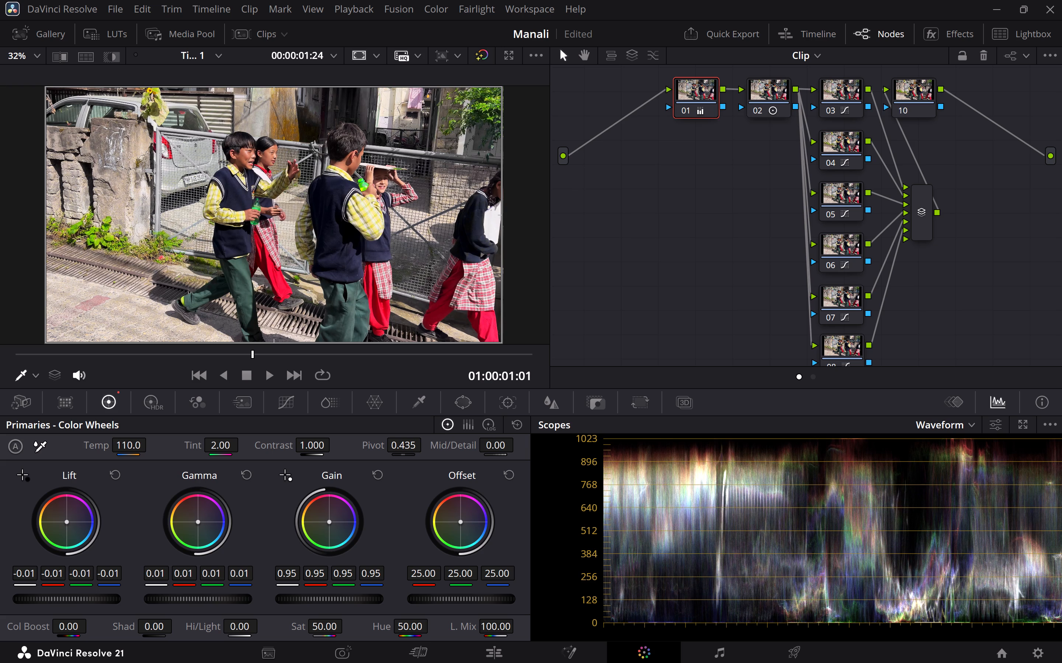
left_click_drag(362, 602, 739, 602)
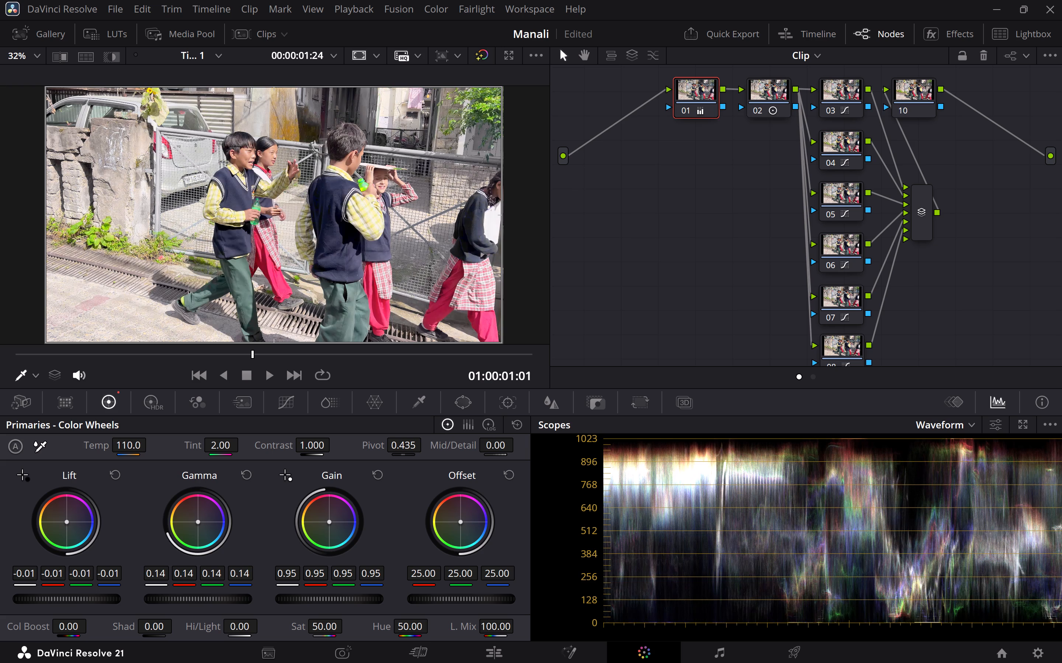
left_click_drag(739, 602, 597, 586)
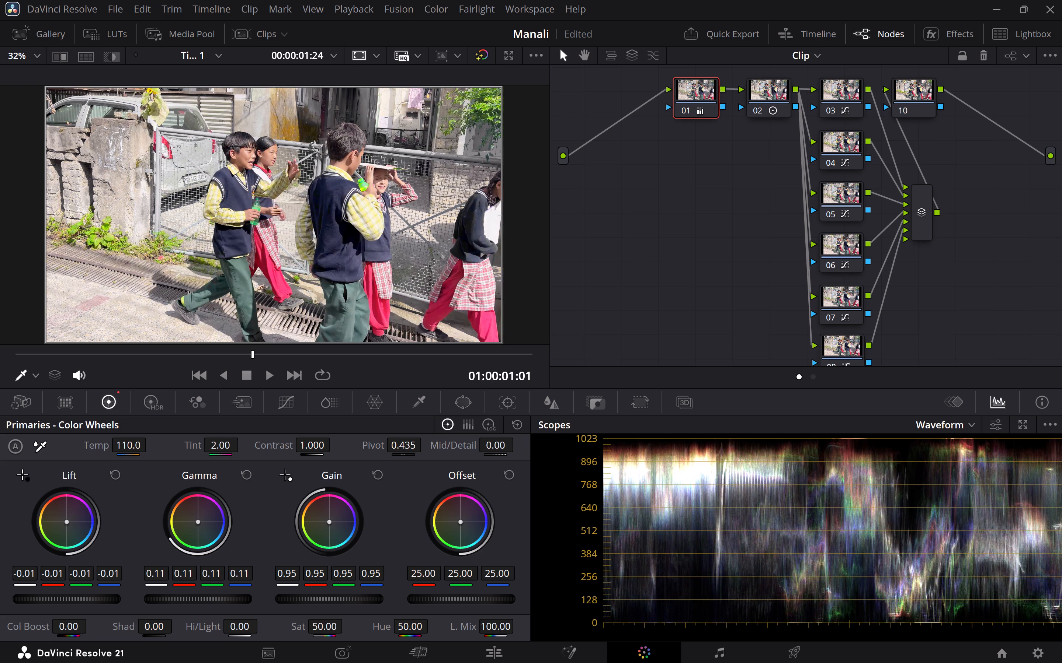
left_click_drag(597, 586, 528, 582)
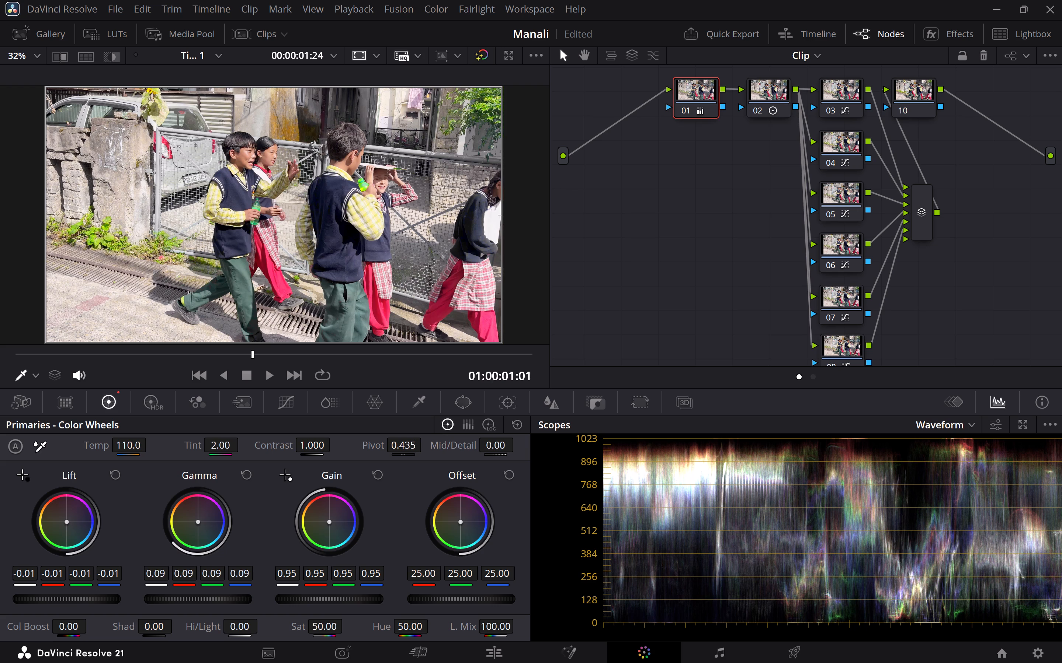
left_click_drag(528, 582, 516, 582)
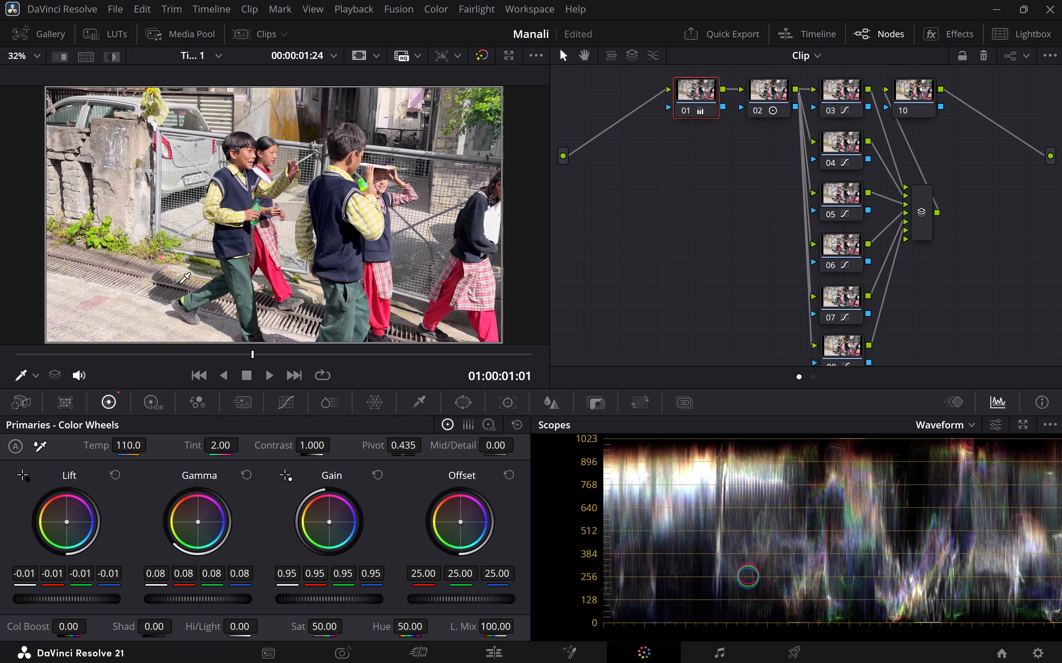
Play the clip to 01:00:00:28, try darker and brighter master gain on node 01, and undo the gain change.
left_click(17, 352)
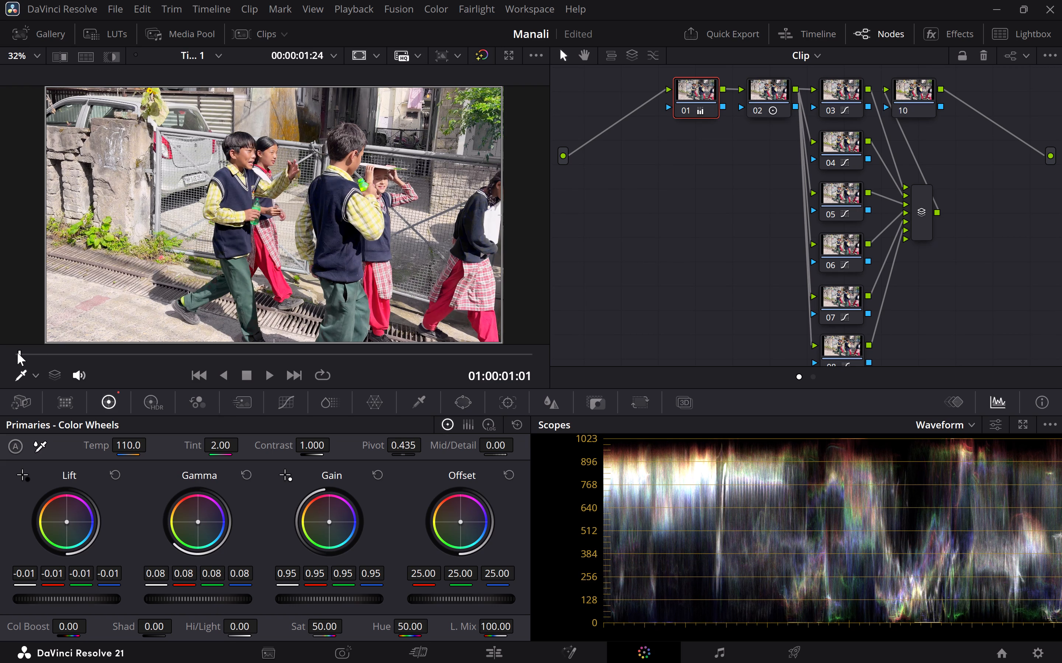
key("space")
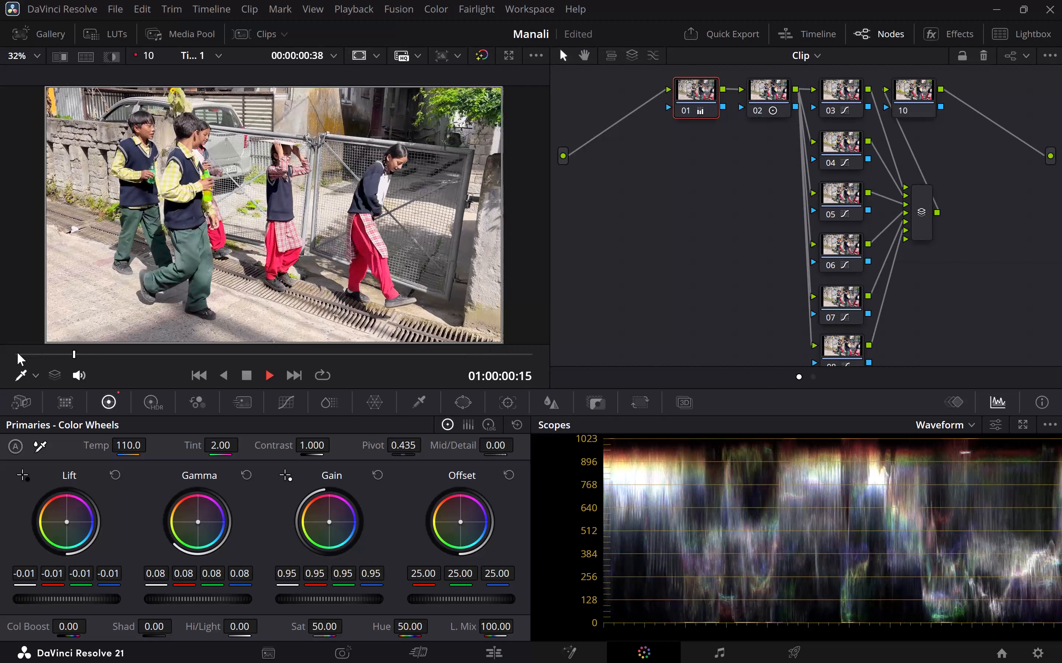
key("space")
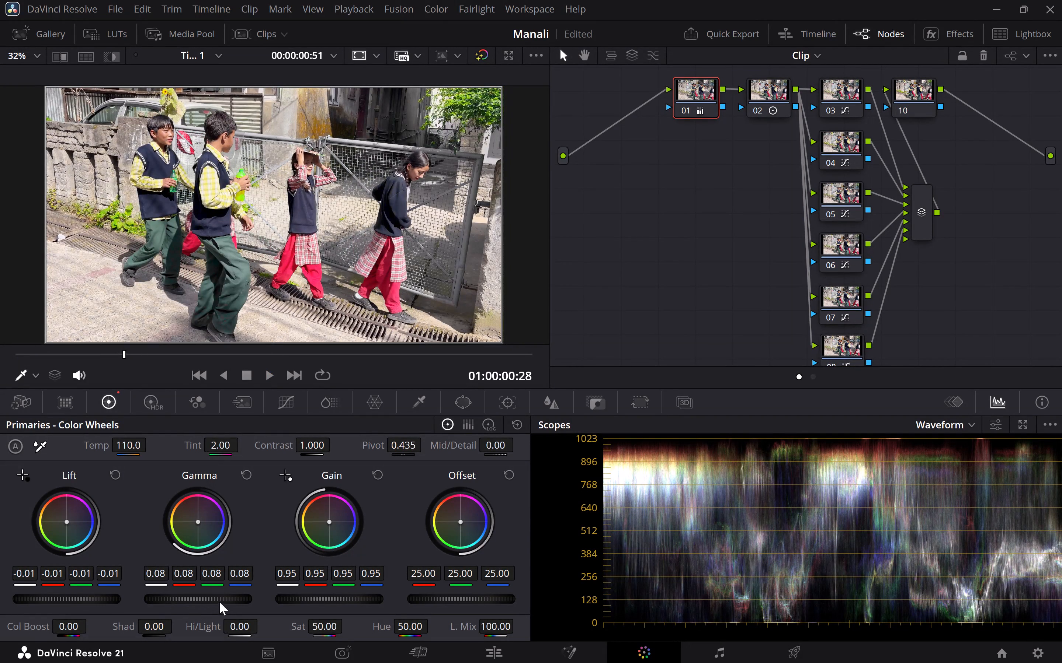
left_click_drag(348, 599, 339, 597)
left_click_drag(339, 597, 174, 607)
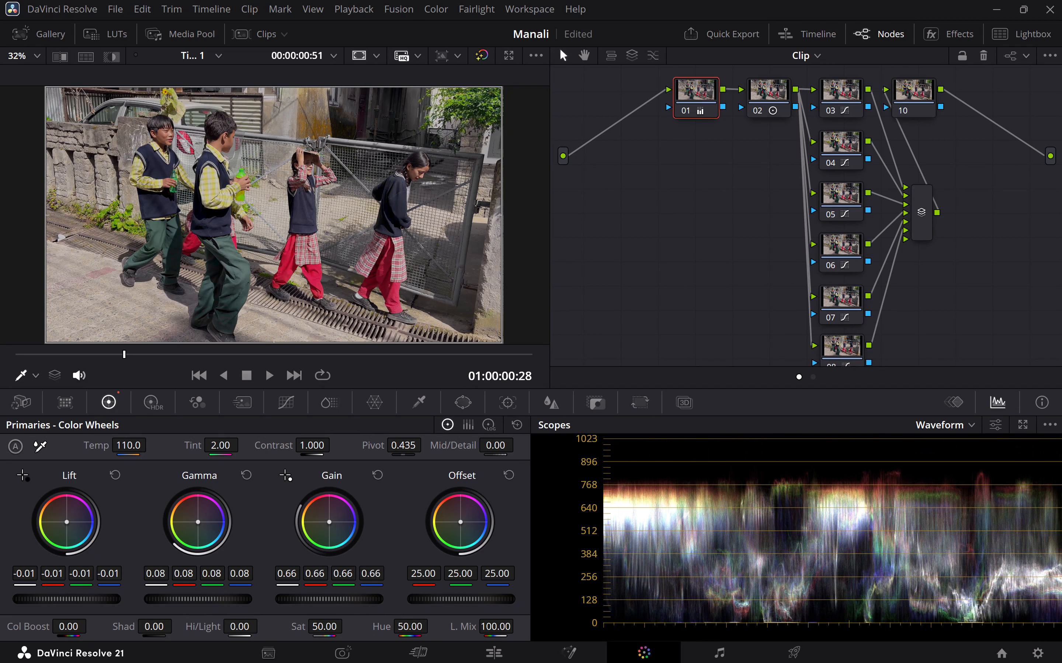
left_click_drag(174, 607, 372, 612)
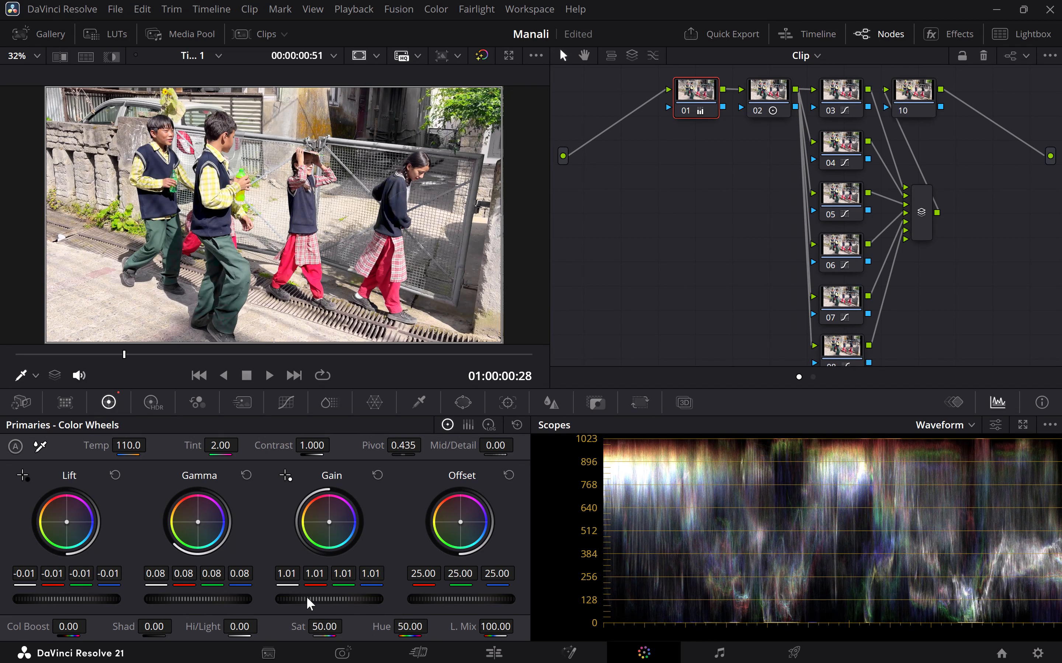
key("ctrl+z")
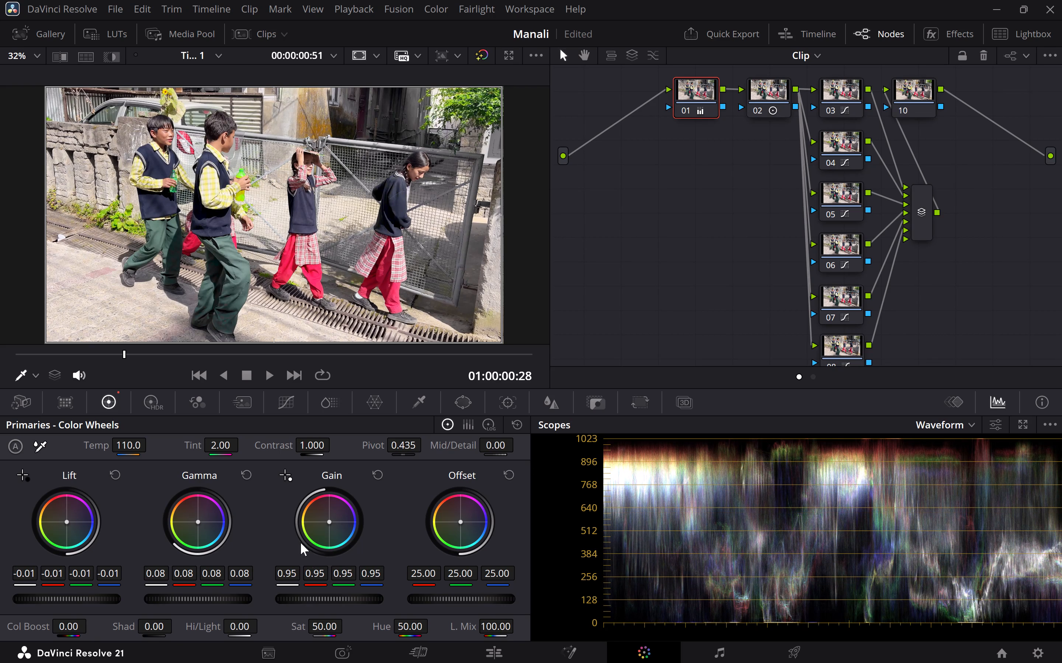
Lower node 01's master gamma to 0.04 and play the clip full-screen from its first frame to review the look.
left_click_drag(206, 597, 171, 597)
left_click_drag(171, 597, 229, 600)
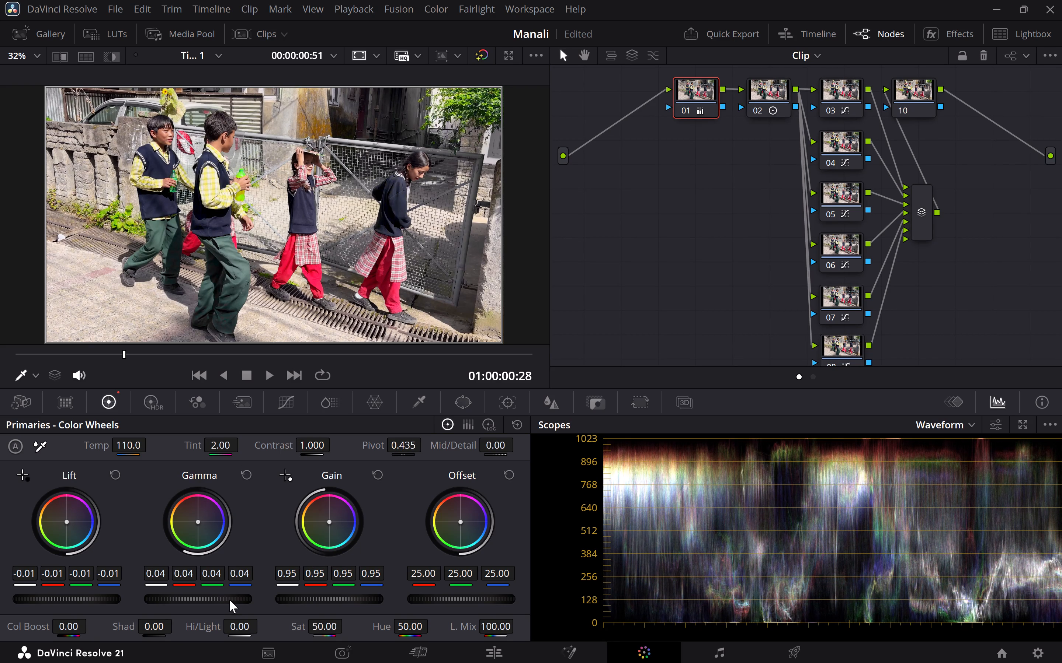
left_click_drag(229, 600, 68, 600)
left_click_drag(123, 350, 14, 350)
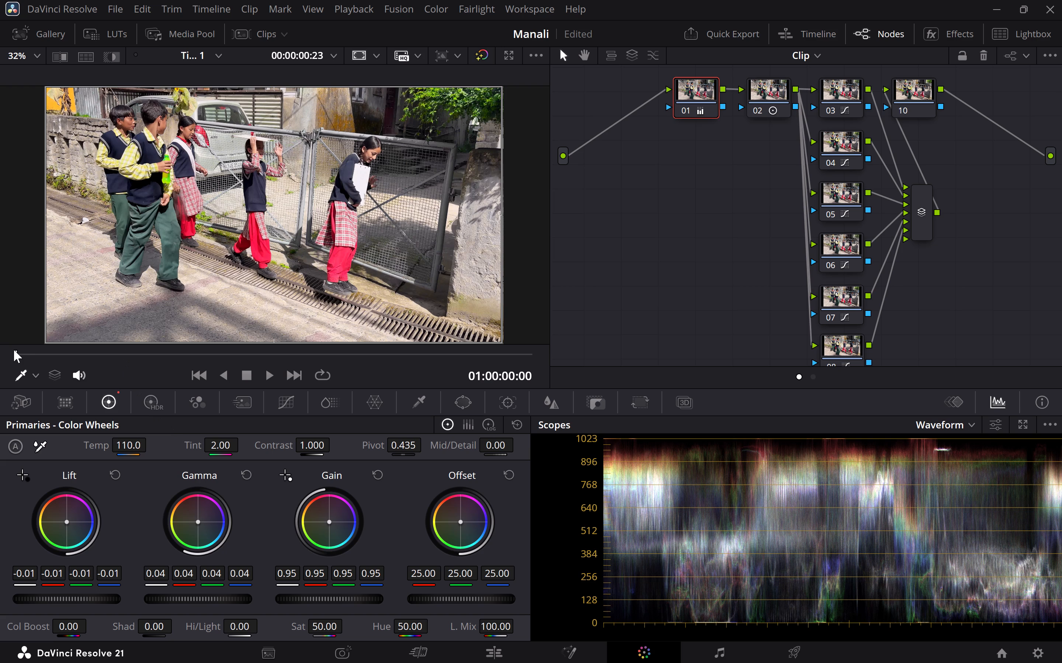
key("ctrl+f")
key("space")
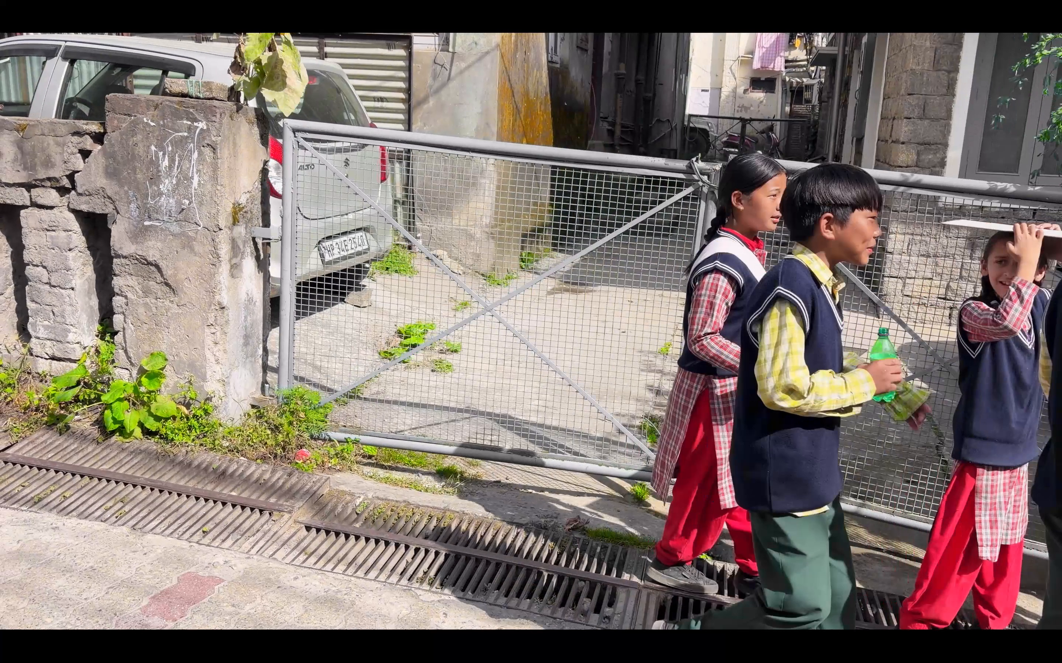
key("space")
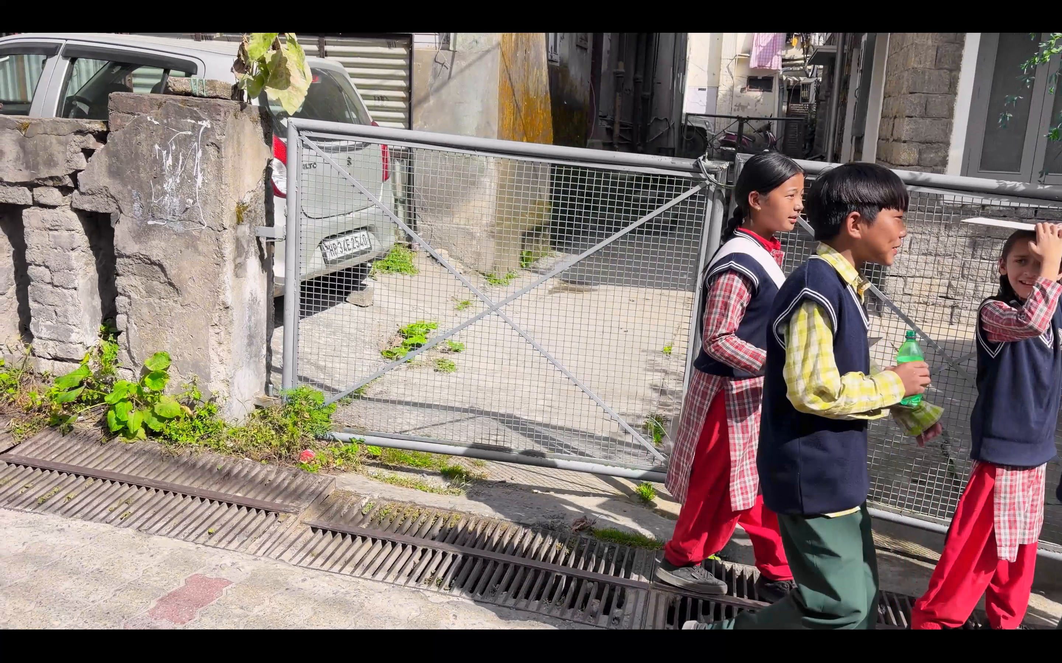
key("ctrl+f")
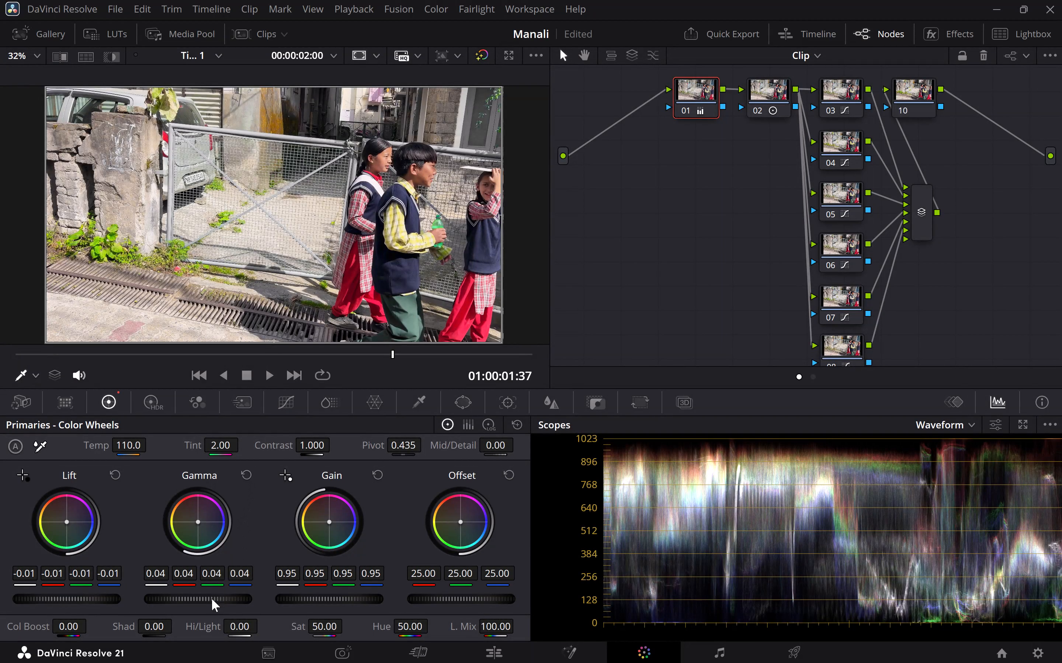
Lower node 01's master gamma to 0.01, judging it on the frame at 01:00:01:37.
left_click_drag(211, 600, 180, 600)
left_click_drag(180, 600, 121, 597)
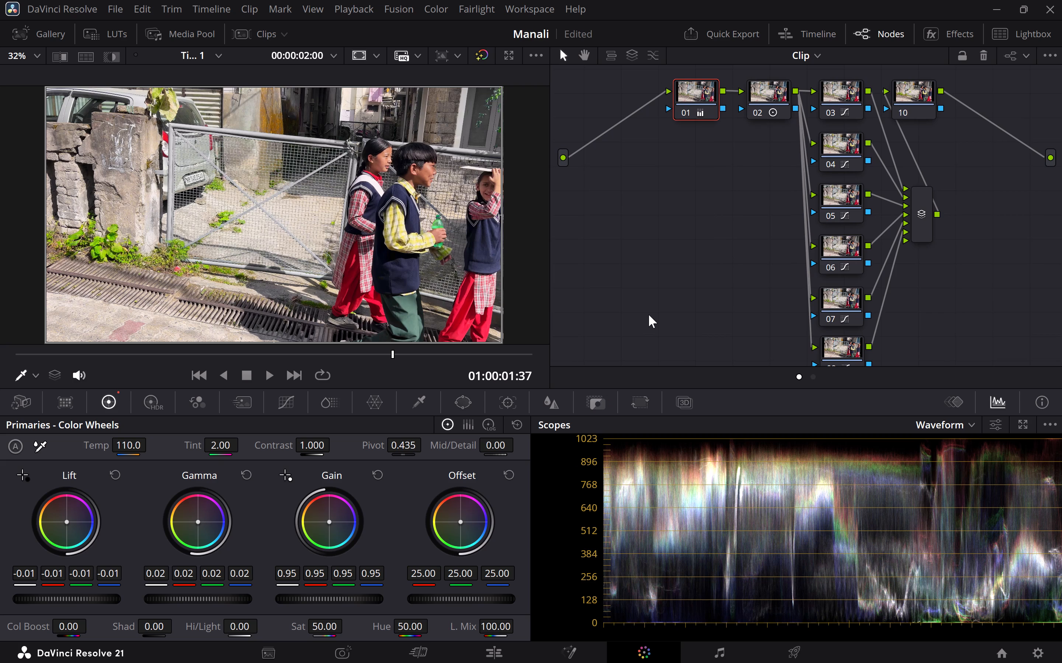
scroll(649, 315, "down", 7, "ctrl")
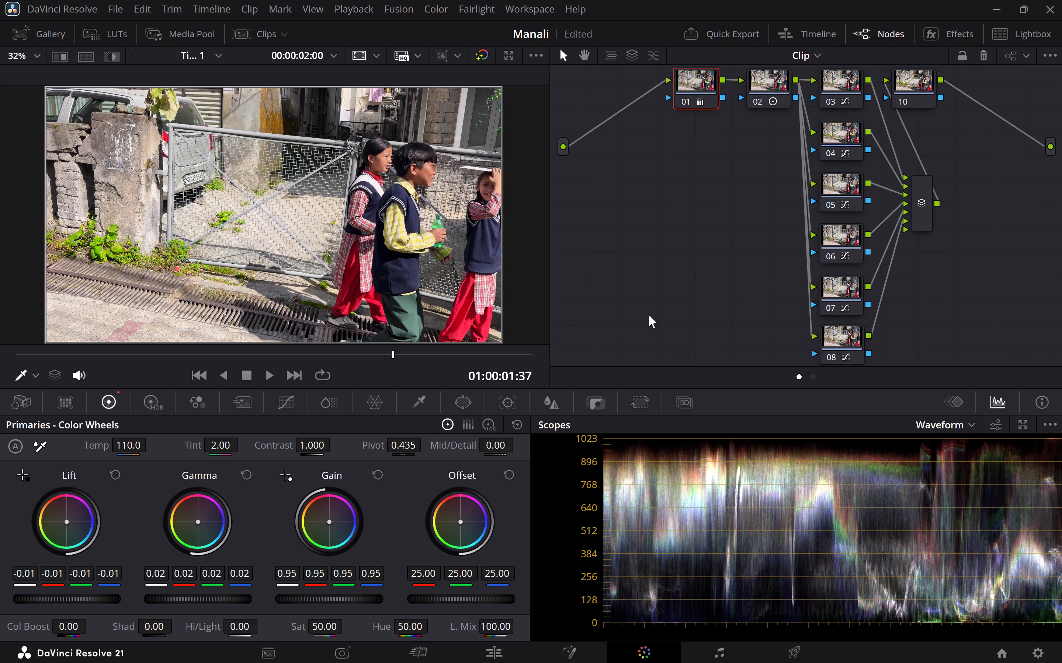
scroll(649, 315, "down", 2, "ctrl")
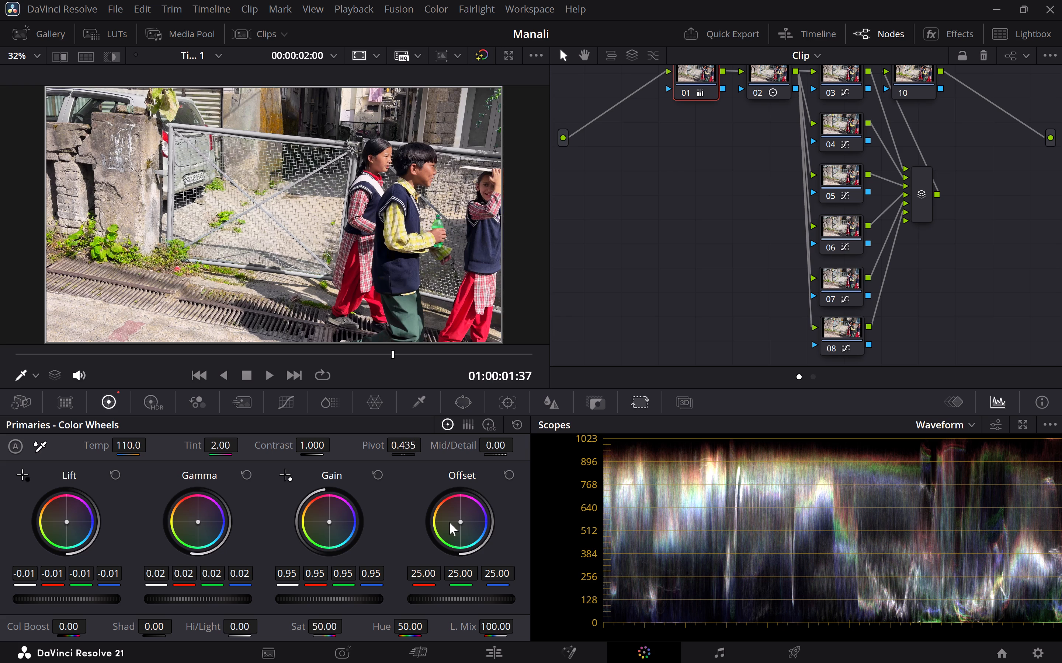
left_click_drag(214, 601, 185, 600)
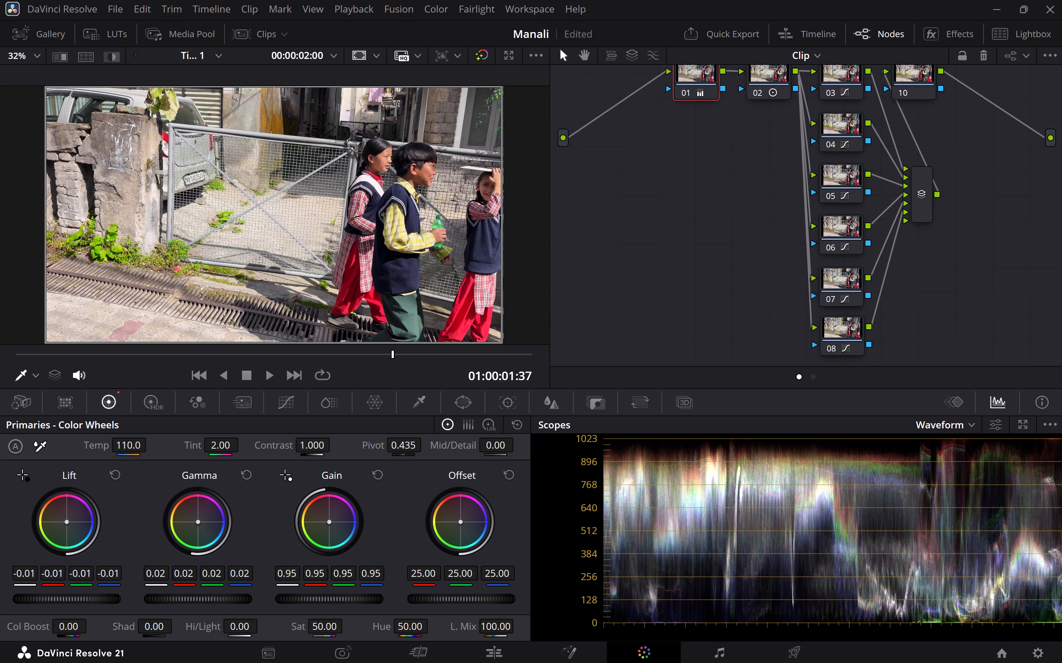
left_click_drag(185, 600, 175, 596)
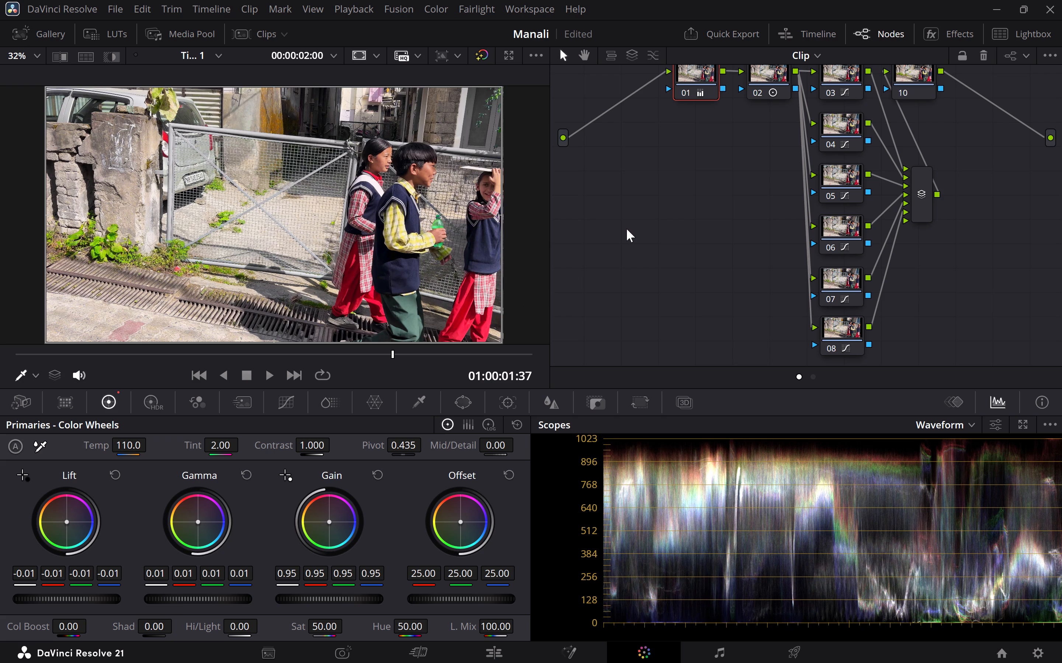
Select all the clip's nodes and toggle them off and on to compare the ungraded and graded image.
left_click_drag(625, 74, 955, 362)
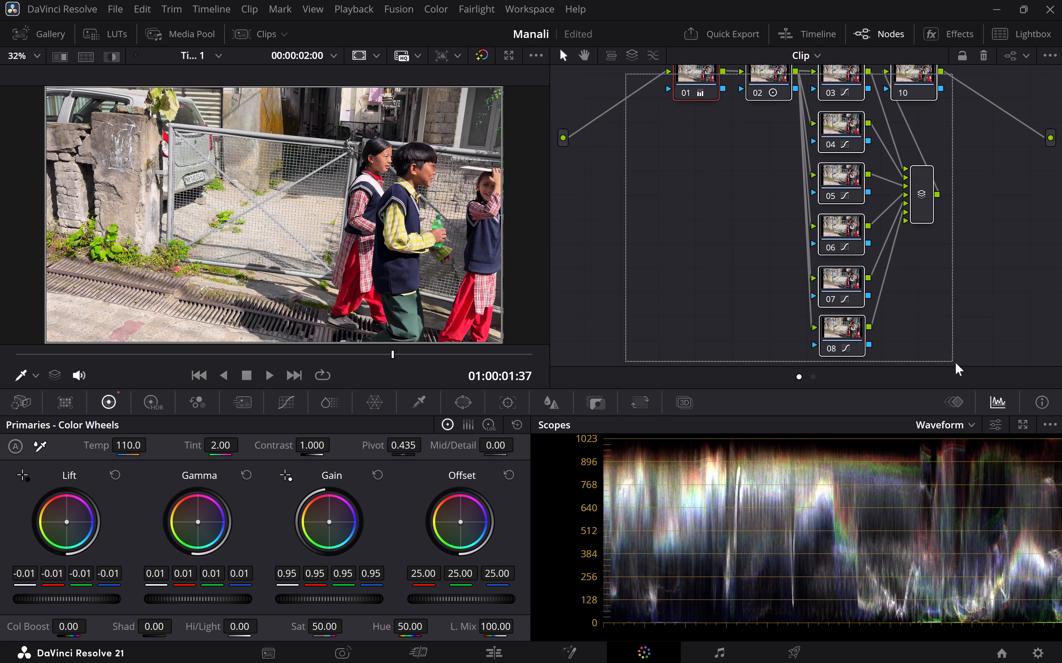
left_click_drag(955, 362, 966, 360)
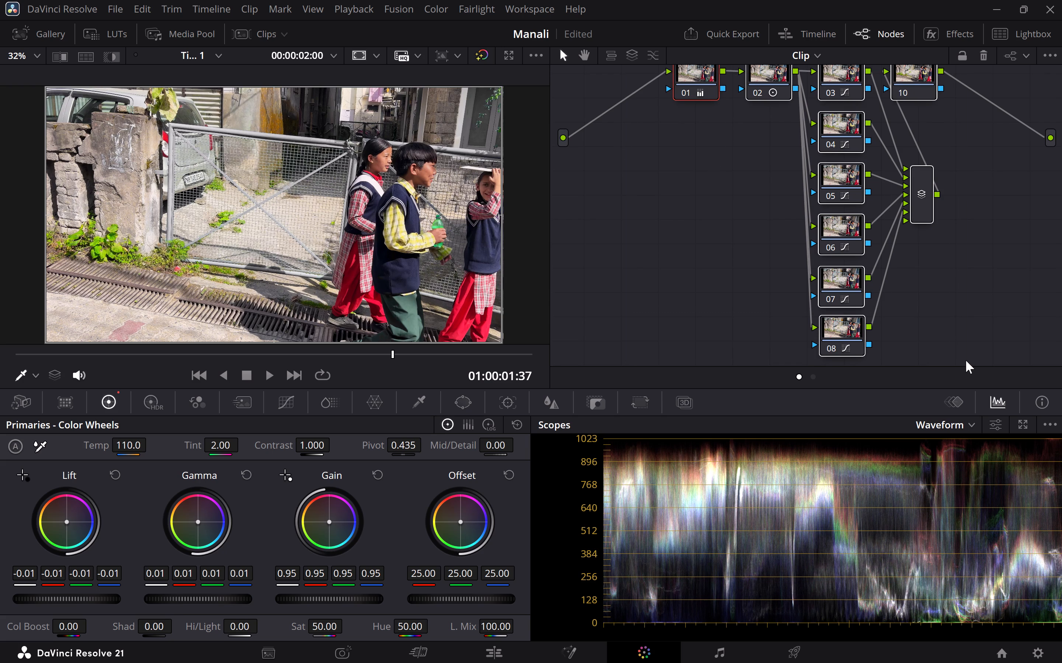
key("ctrl+d")
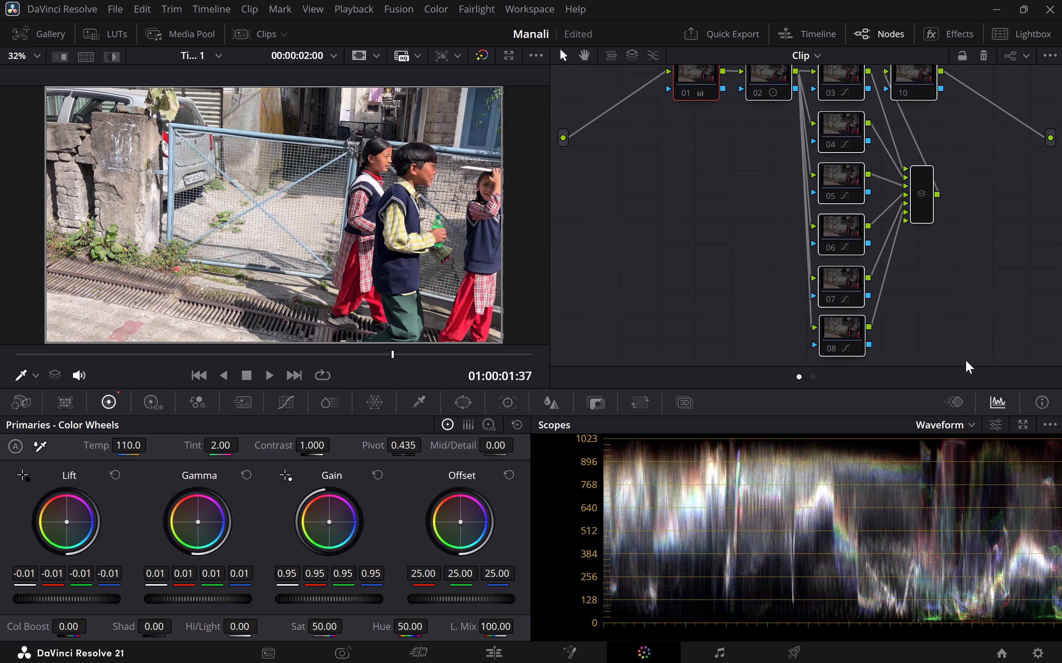
key("ctrl+d")
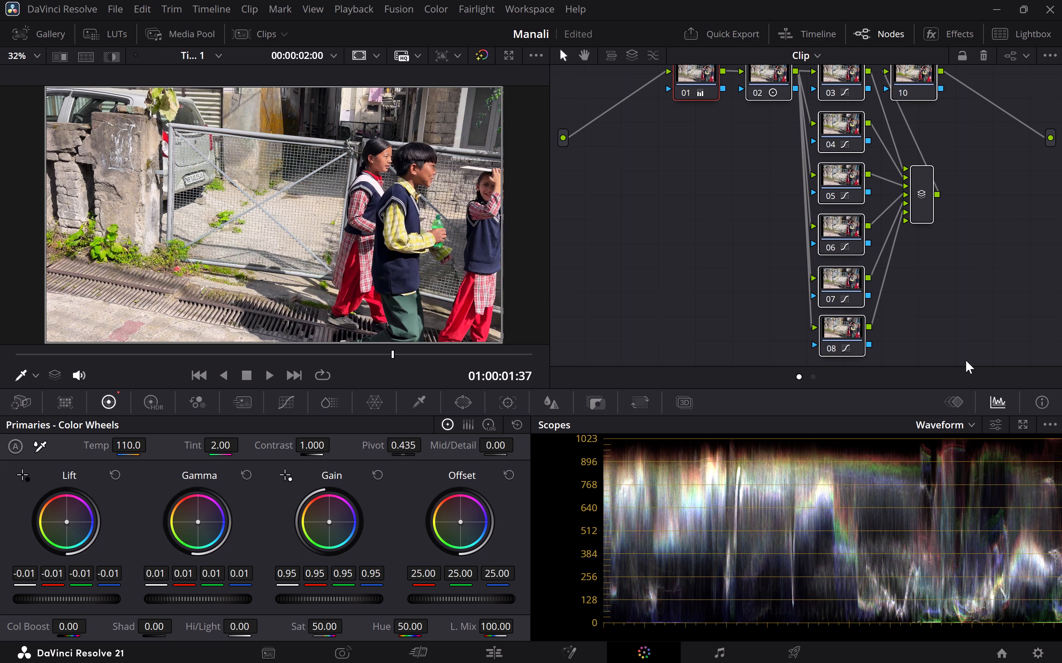
key("ctrl+d")
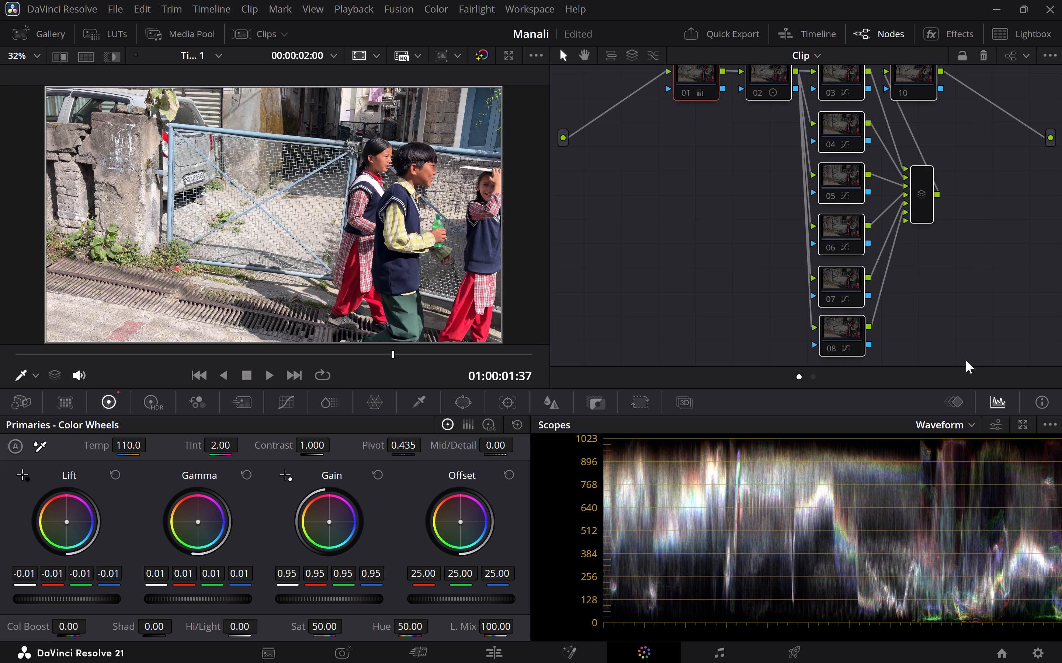
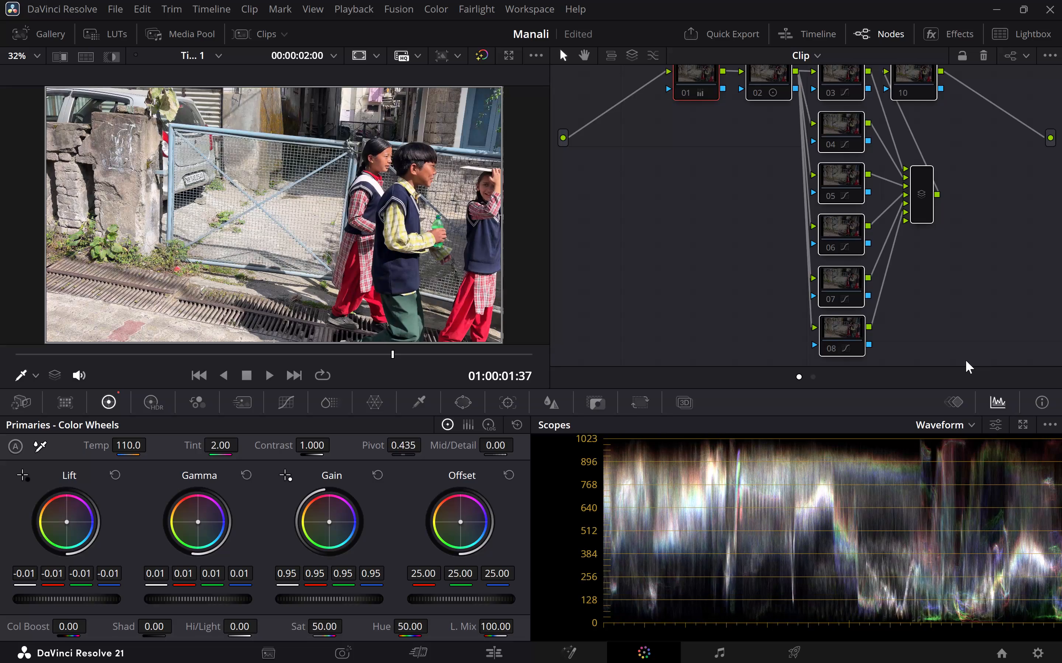
Compare the graded and ungraded image by toggling all selected nodes, viewing the frame at 01:00:01:37 full-screen.
key("ctrl+d")
key("ctrl+d")
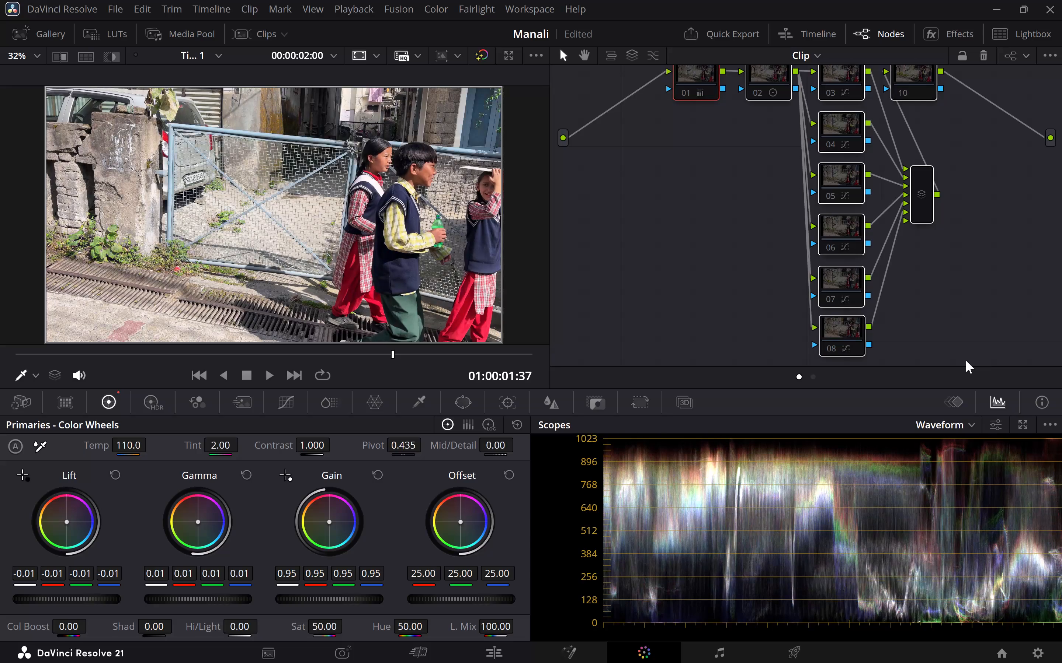
key("ctrl+f")
key("ctrl+d")
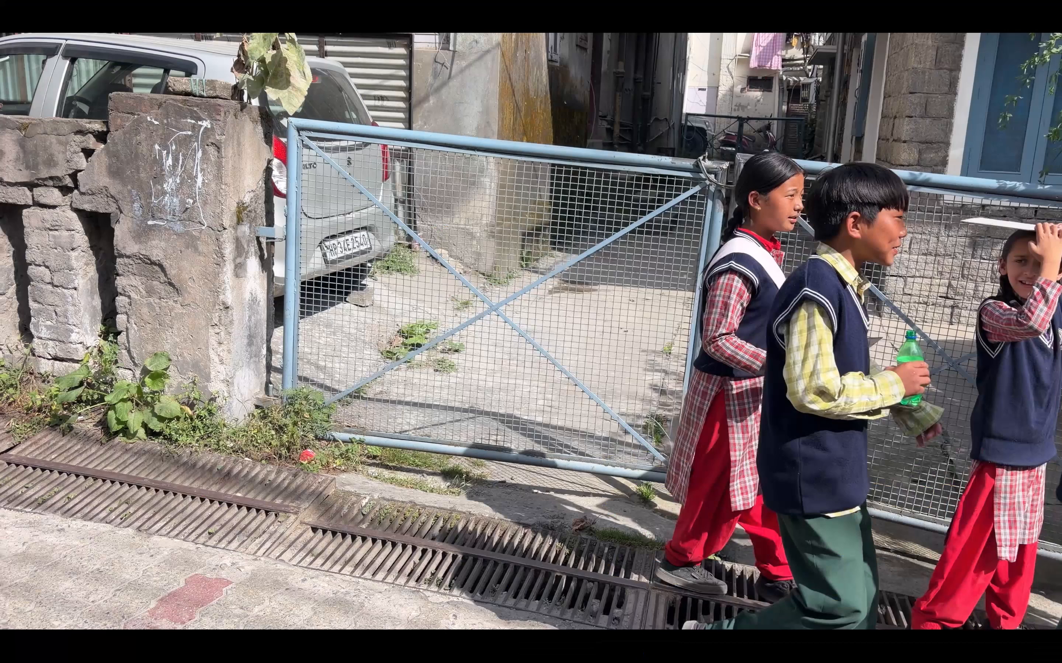
key("ctrl+d")
key("ctrl+d")
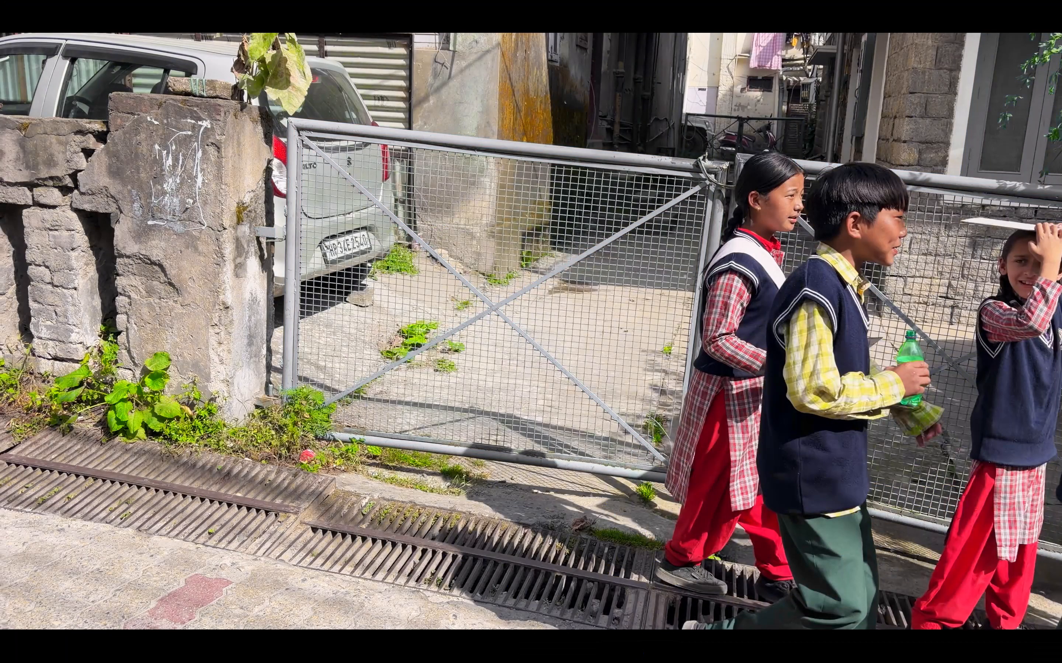
key("ctrl+d")
key("ctrl+d")
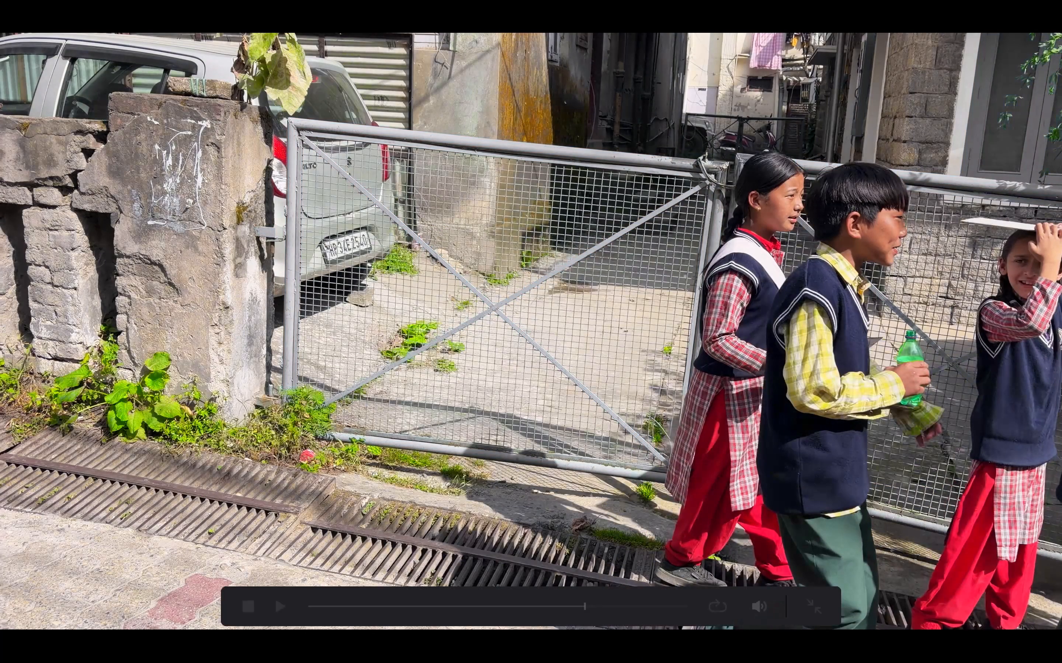
Step through earlier frames full-screen to one with all five children in view, toggling the selected nodes off and on to compare the grade.
left_click(364, 607)
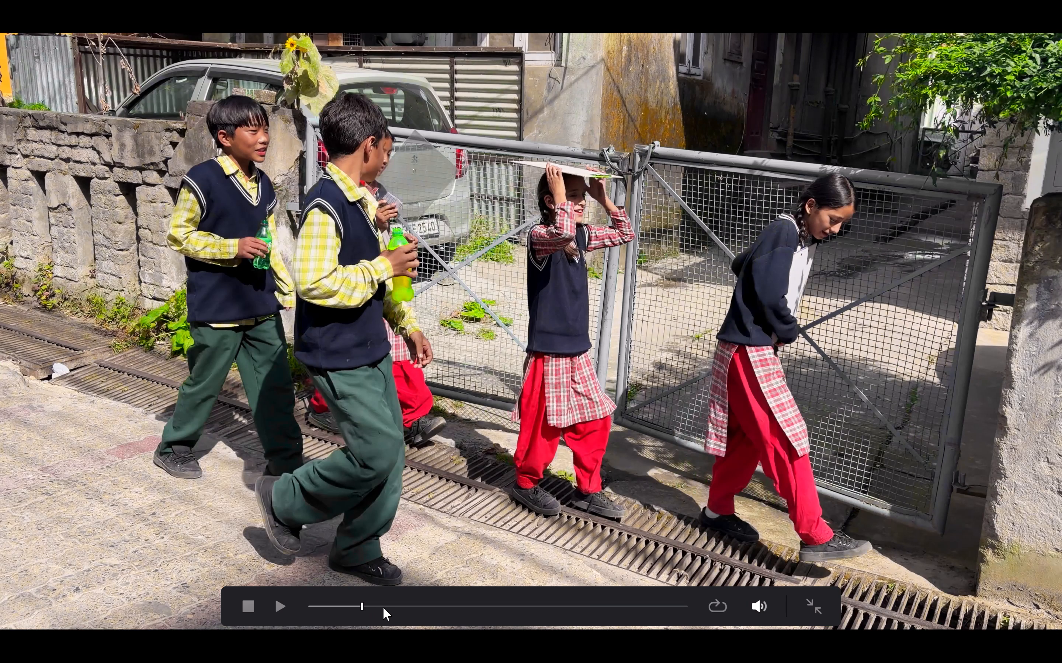
left_click(374, 605)
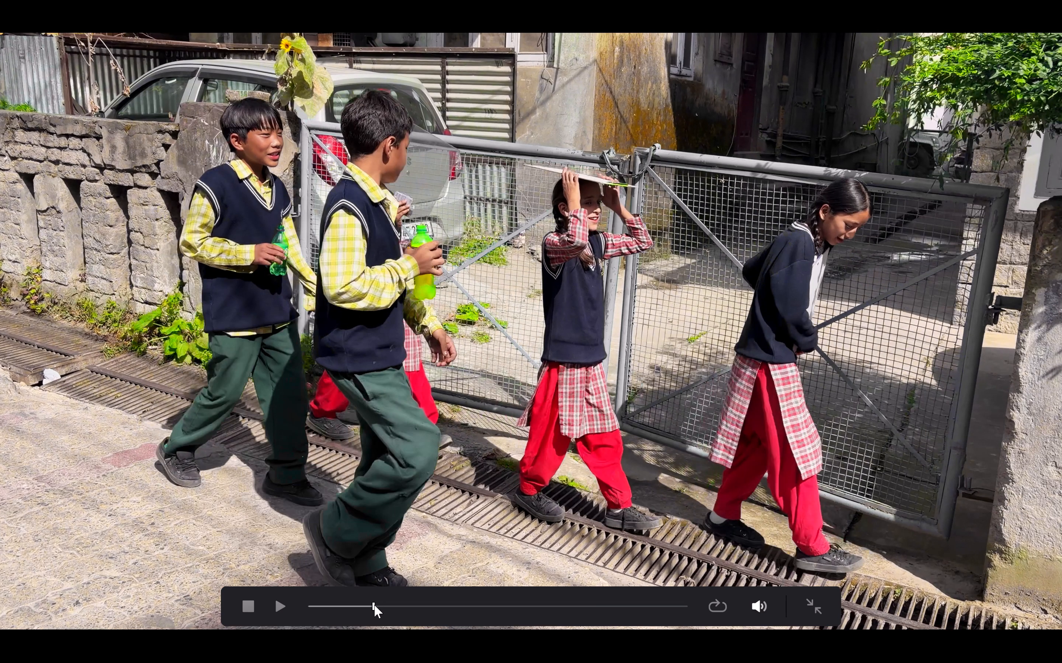
left_click(391, 606)
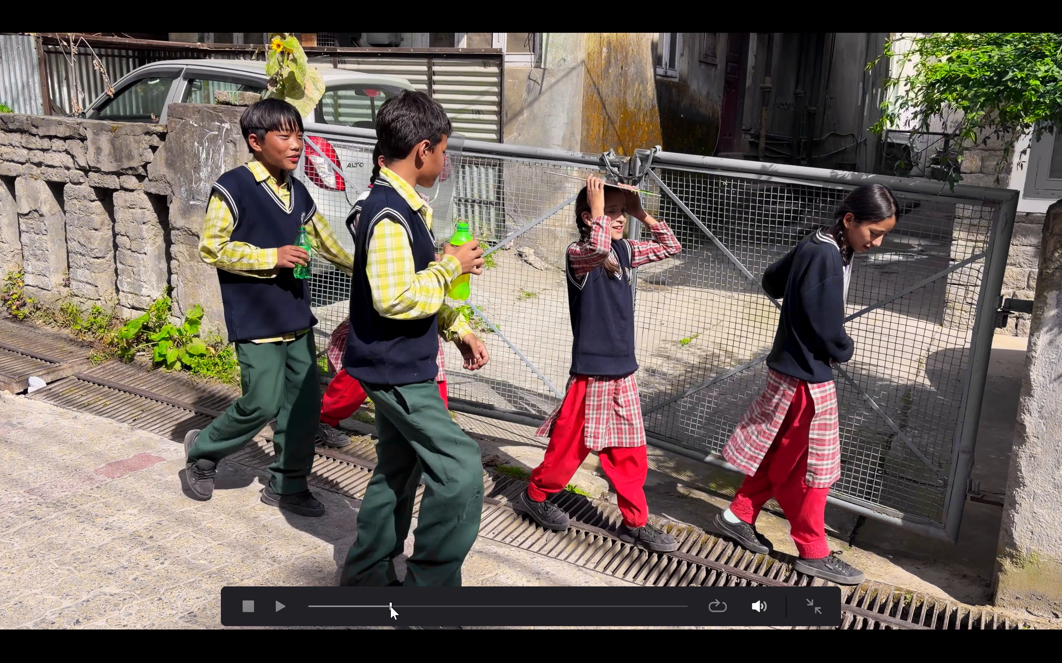
left_click(418, 606)
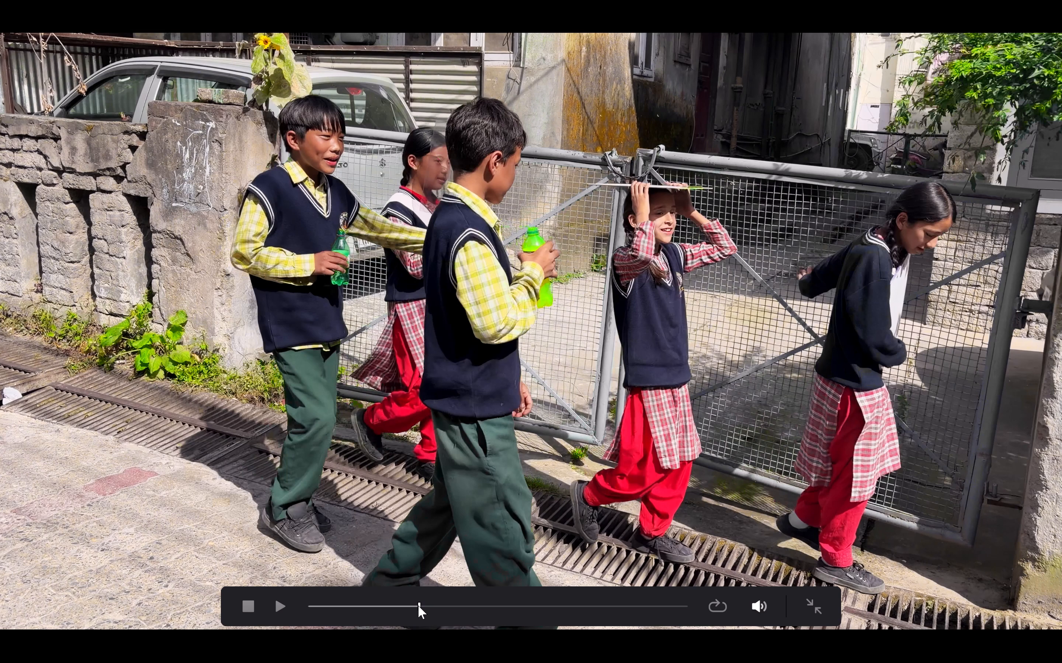
left_click(432, 606)
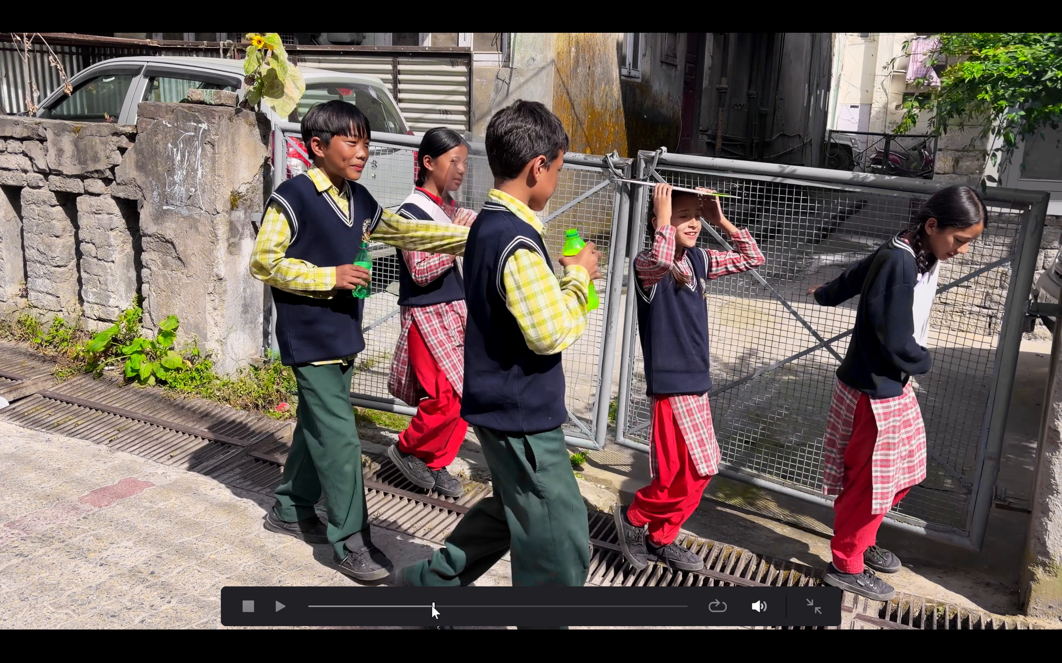
key("d")
key("ctrl+d")
key("ctrl+d")
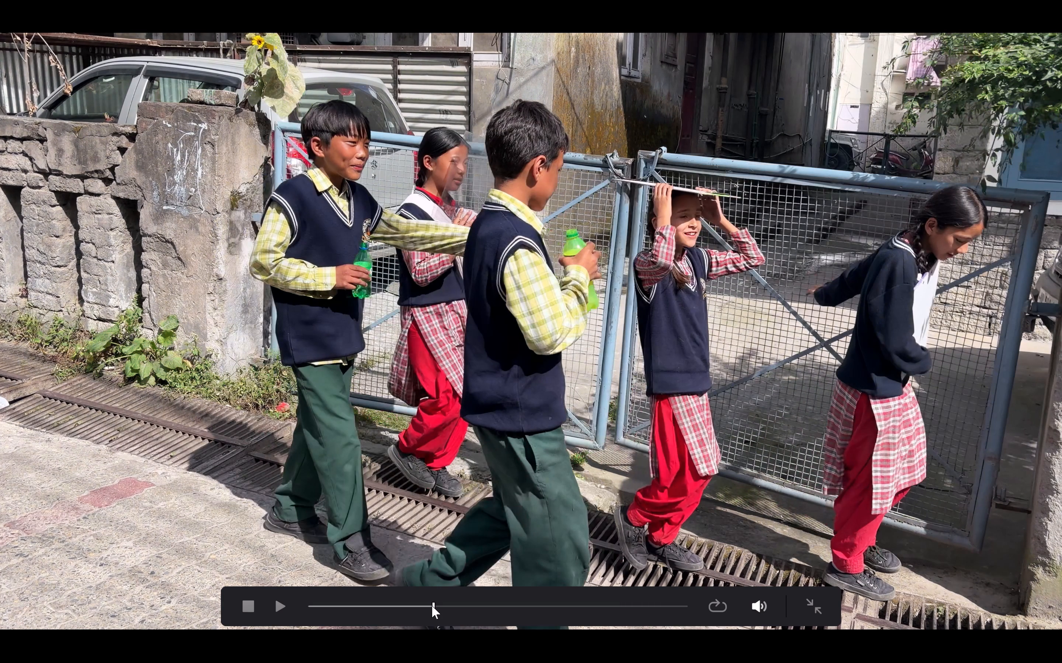
key("ctrl+d")
key("ctrl+d")
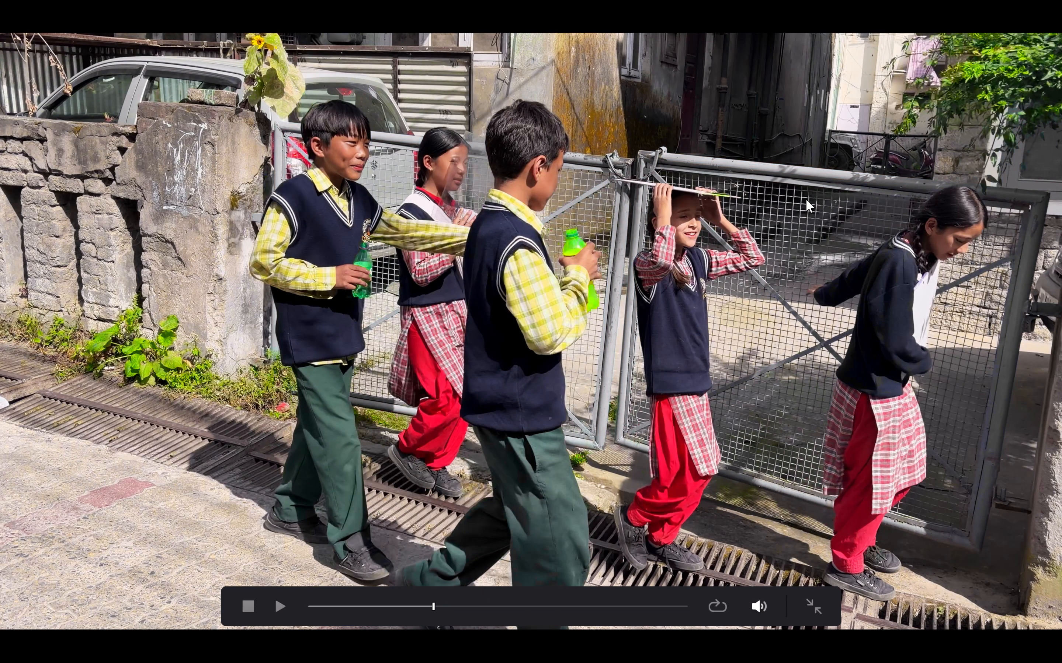
key("ctrl+d")
key("ctrl+d")
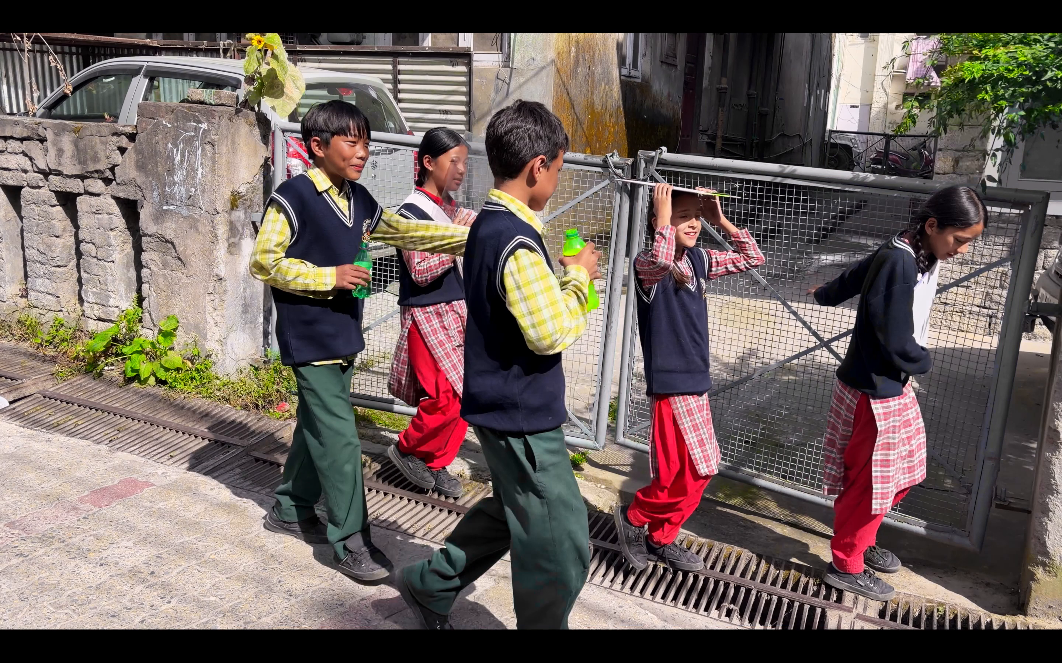
key("ctrl+d")
key("ctrl+d")
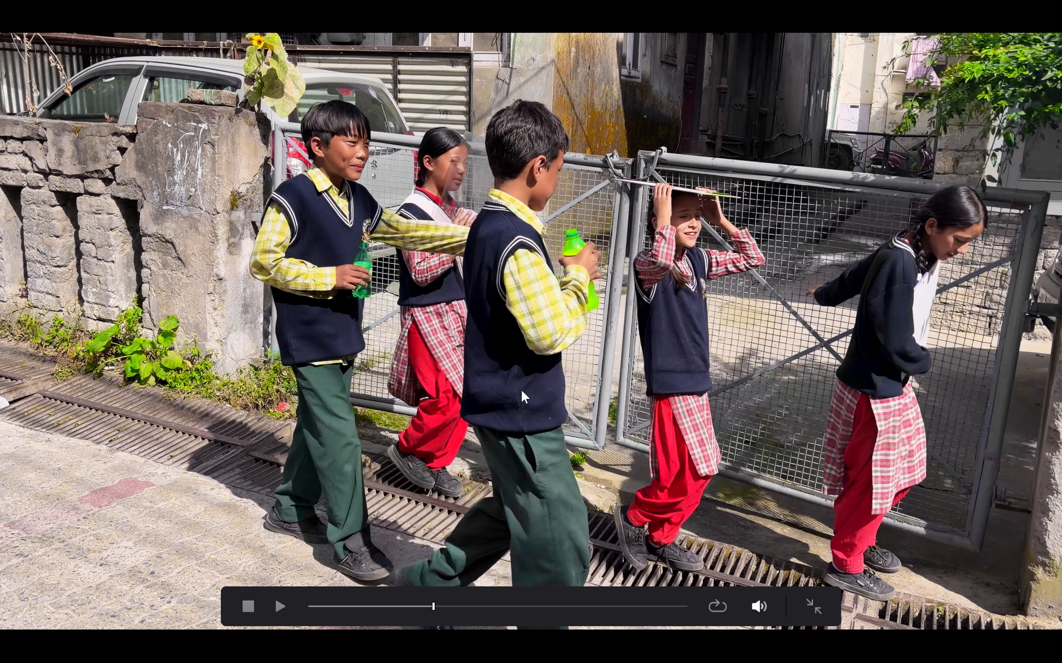
key("ctrl+d")
key("ctrl+d")
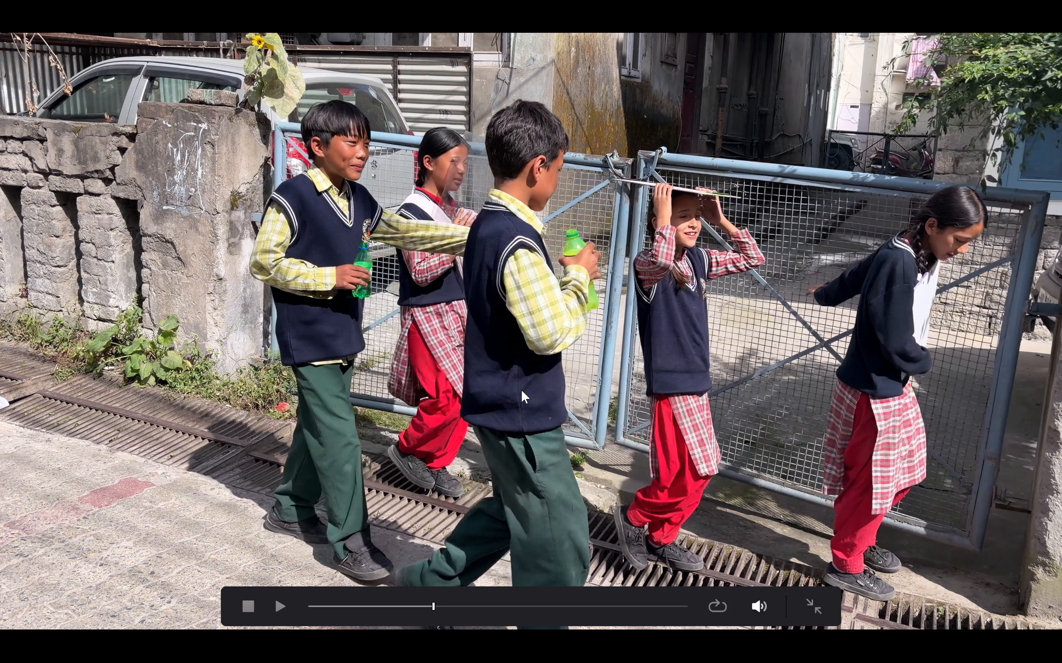
key("ctrl+d")
key("ctrl+d")
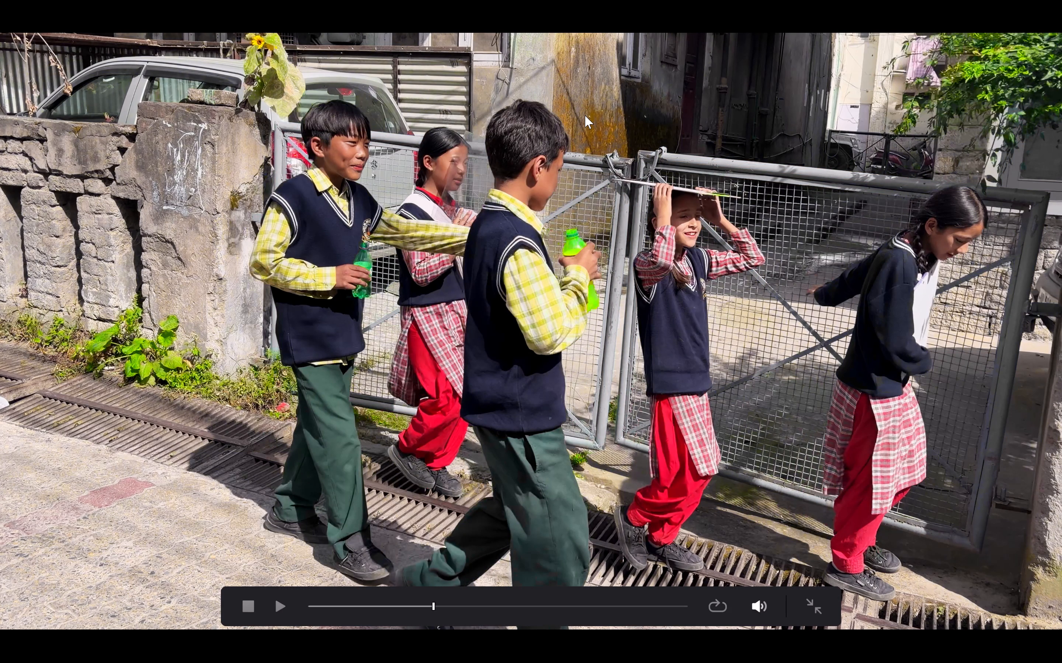
key("ctrl+d")
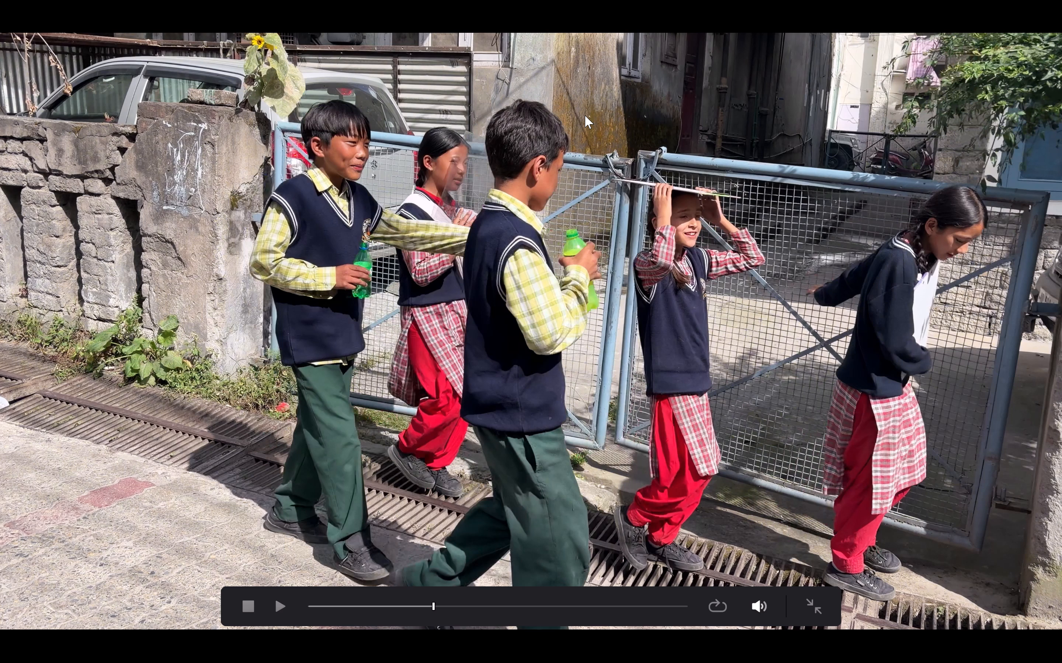
key("ctrl+d")
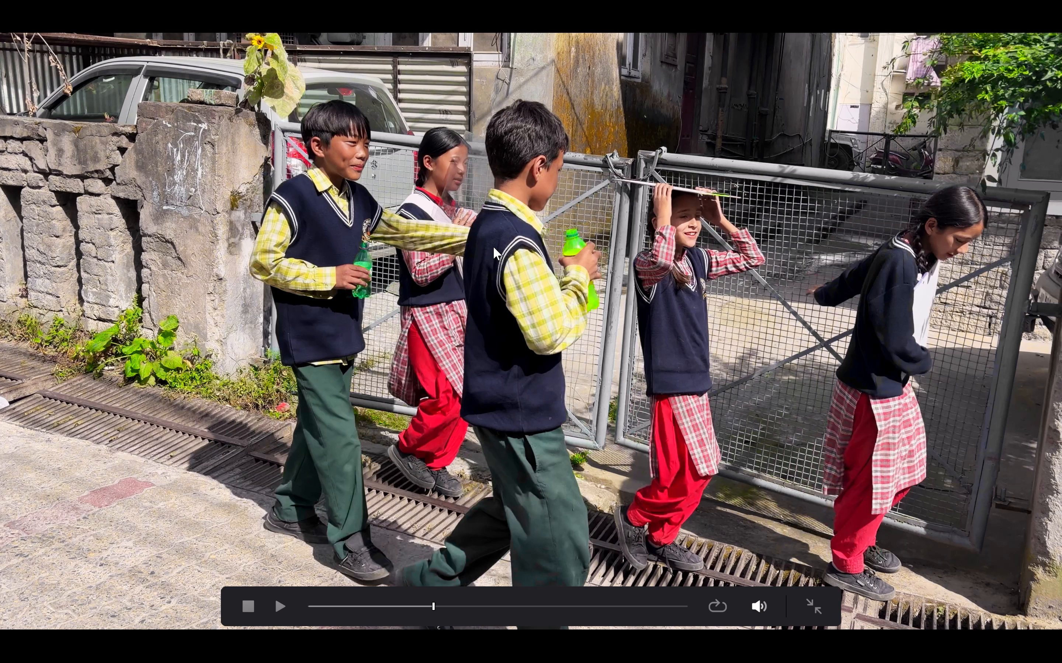
Repeatedly toggle the selected nodes on the same full-screen frame to examine colour and contrast differences, ending with the grade enabled.
key("ctrl+d")
key("ctrl+d")
key("ctrl+d")
key("ctrl+d")
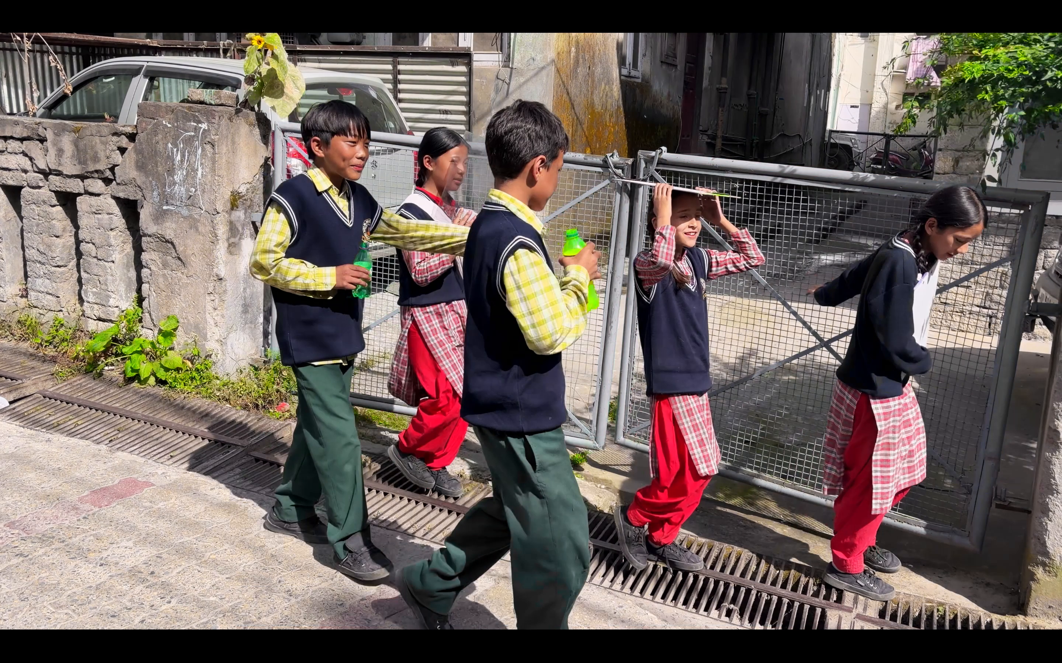
key("ctrl+d")
key("ctrl+d")
key("ctrl+d")
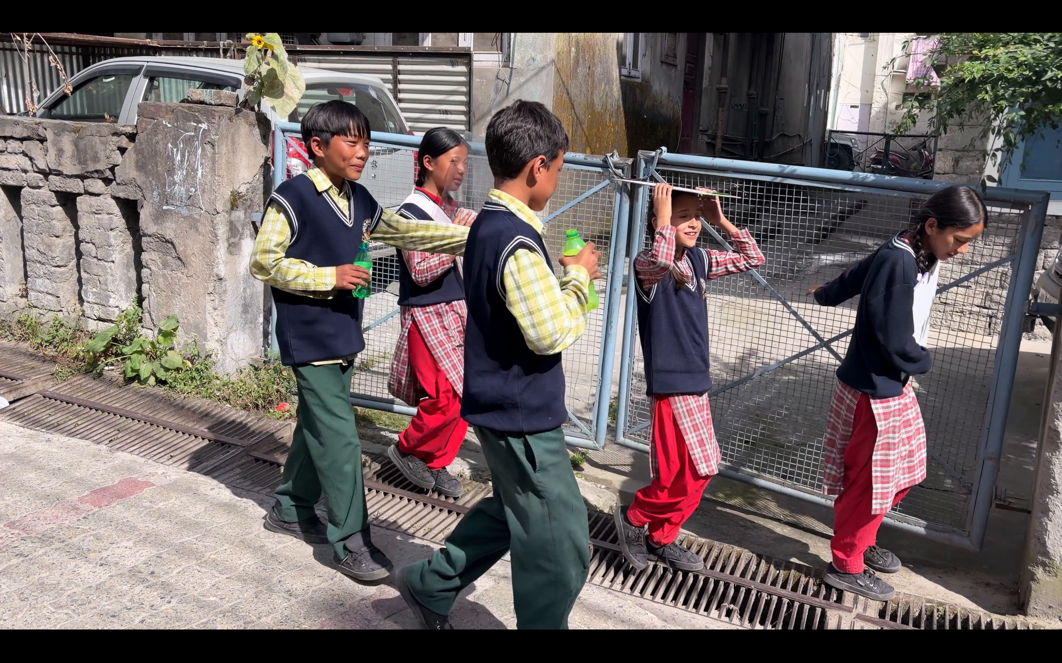
key("ctrl+d")
key("ctrl+d")
key("ctrl+d")
key("ctrl+d")
key("ctrl+d")
key("ctrl+d")
key("ctrl+d")
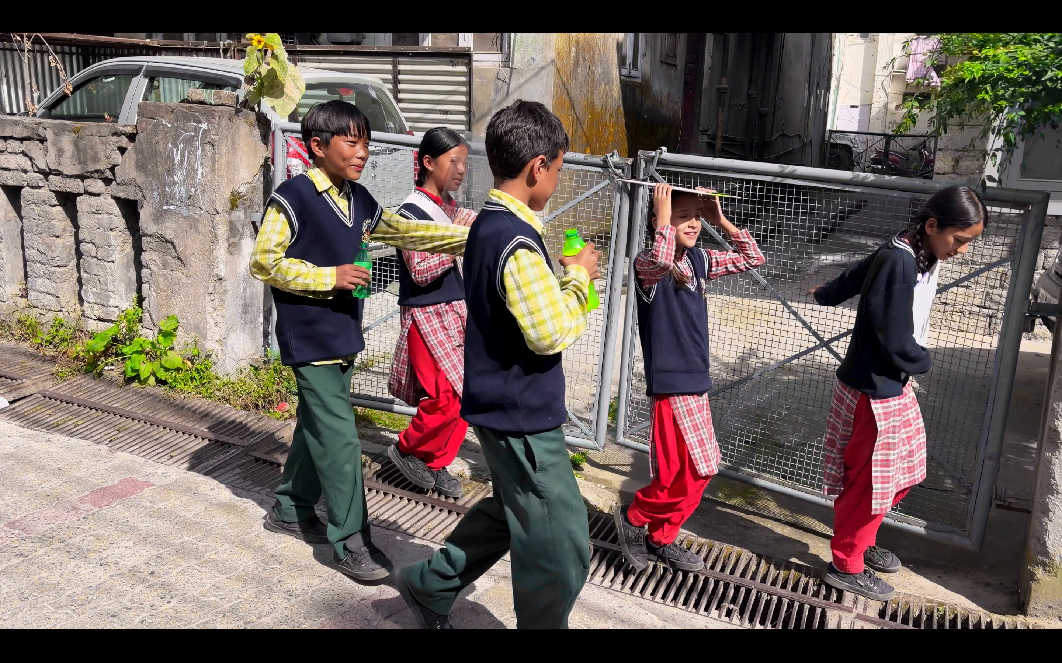
key("ctrl+d")
key("ctrl+d")
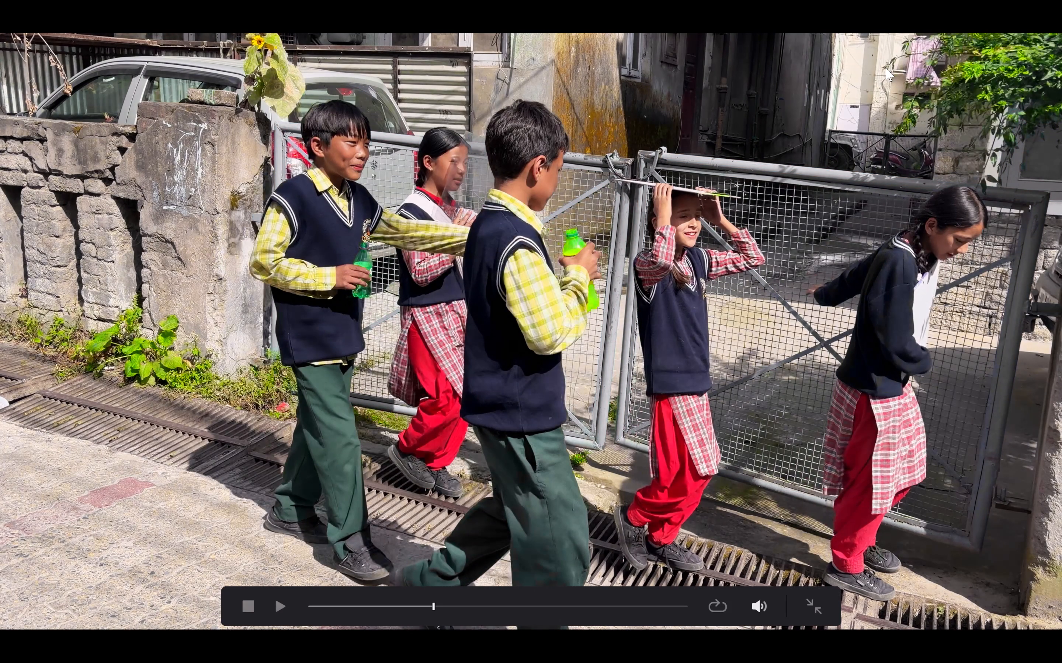
key("ctrl+d")
key("ctrl+d")
key("ctrl+d")
key("ctrl+d")
Play the graded clip full-screen from its start, pause at 01:00:01:39, and return to the normal Color page view.
left_click_drag(428, 602, 401, 602)
left_click_drag(401, 602, 291, 606)
key("space")
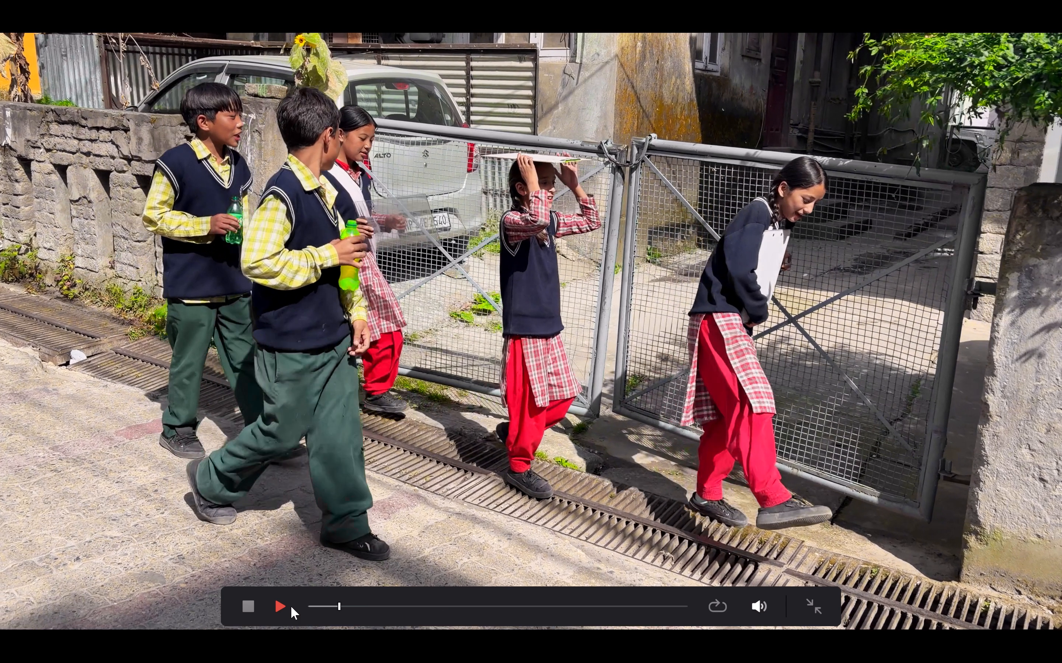
key("space")
key("space")
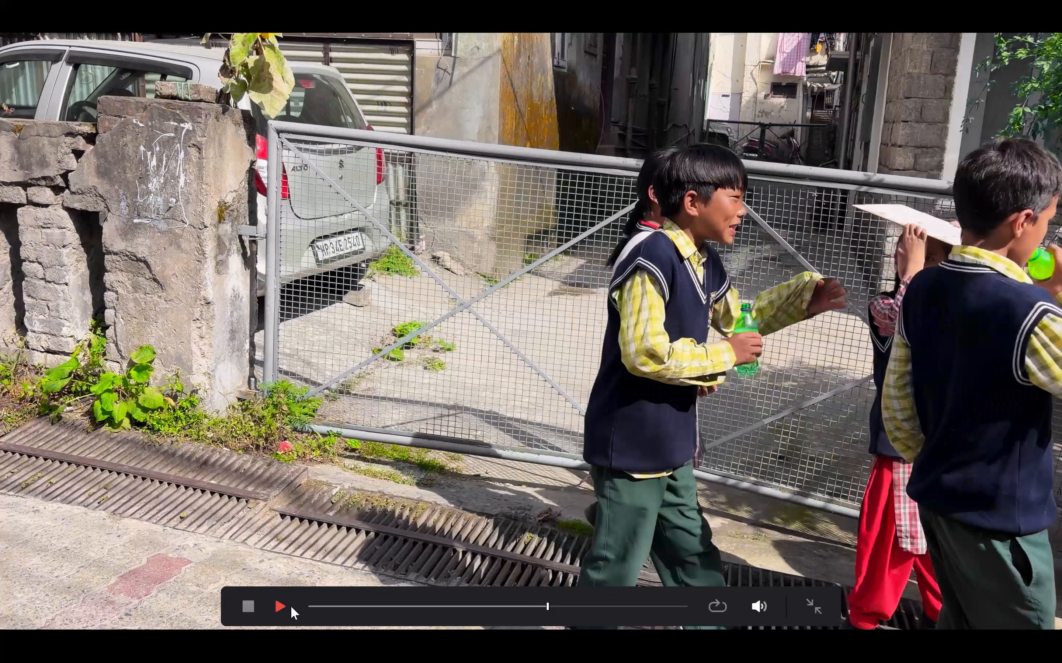
key("space")
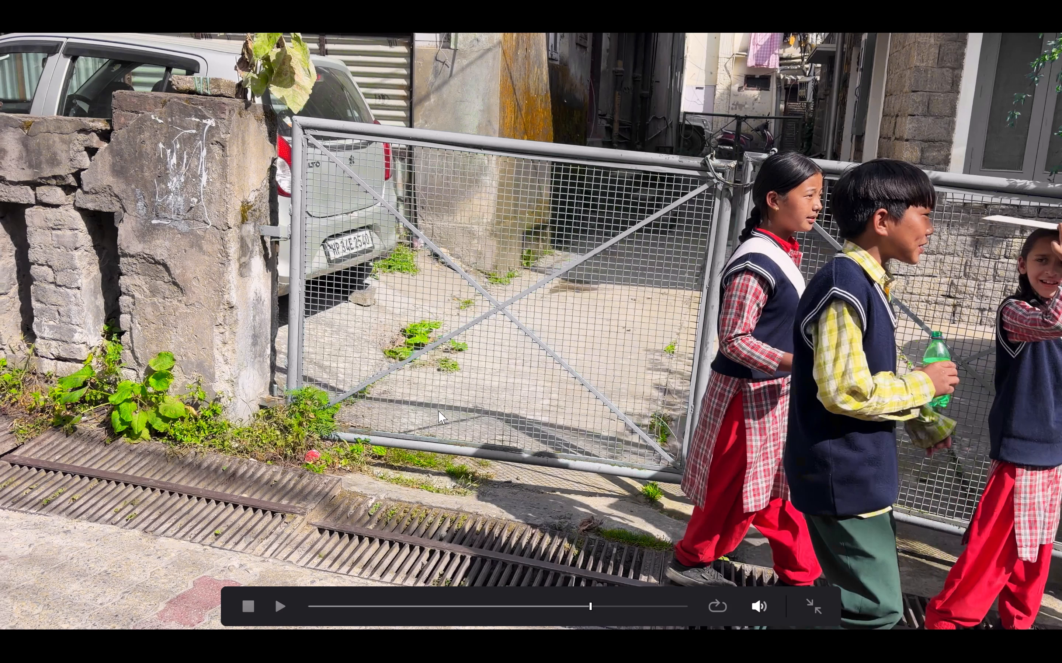
key("ctrl+f")
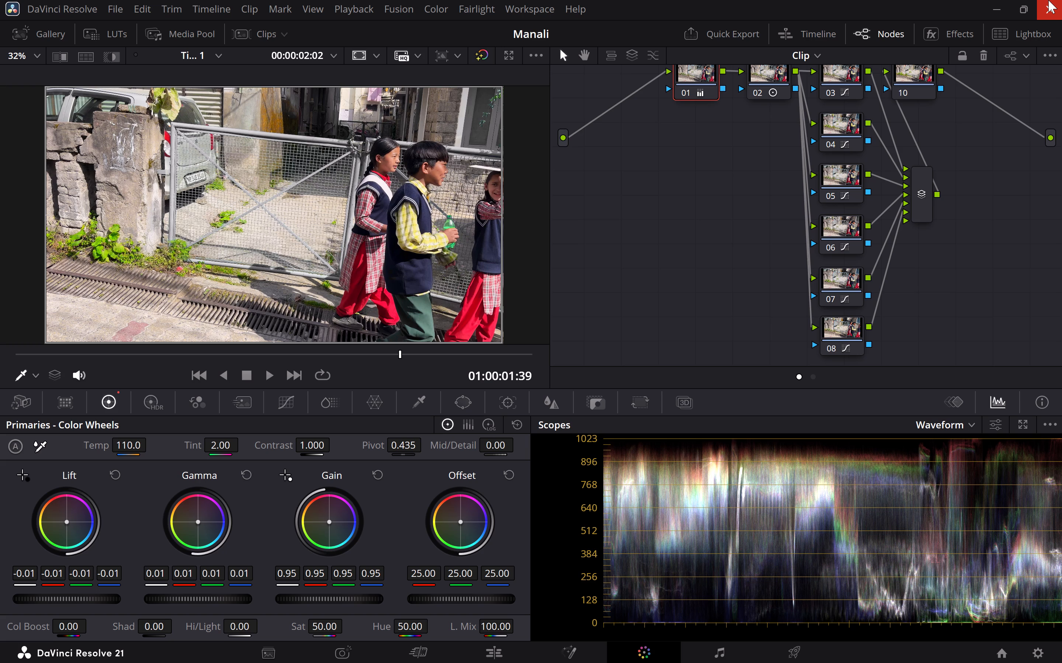
Close DaVinci Resolve, ending the Manali grading session.
left_click(1047, 9)
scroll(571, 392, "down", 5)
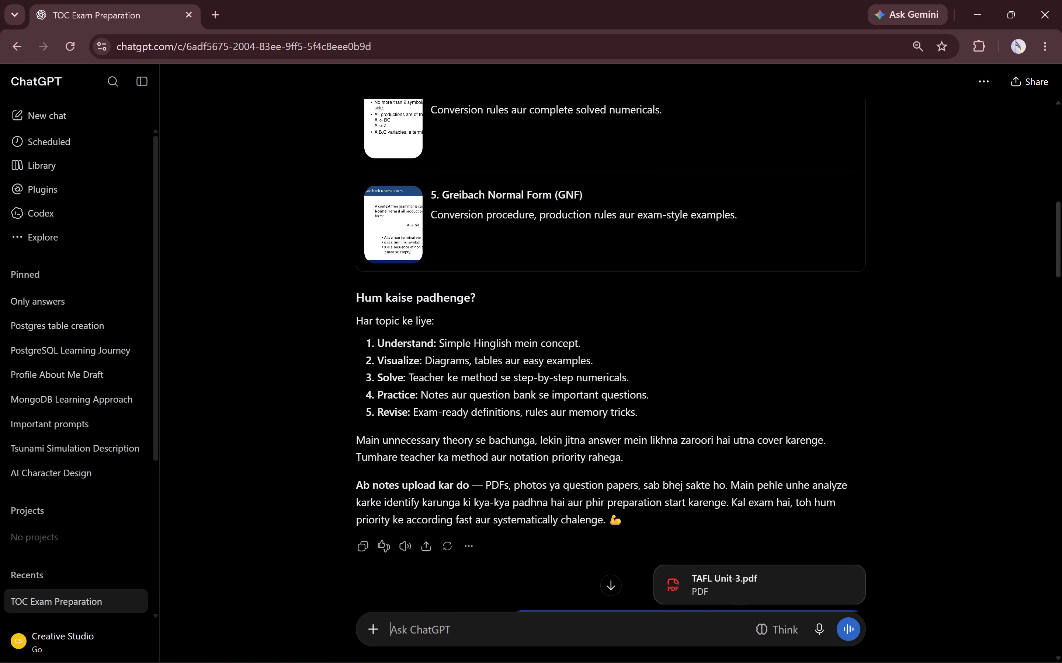